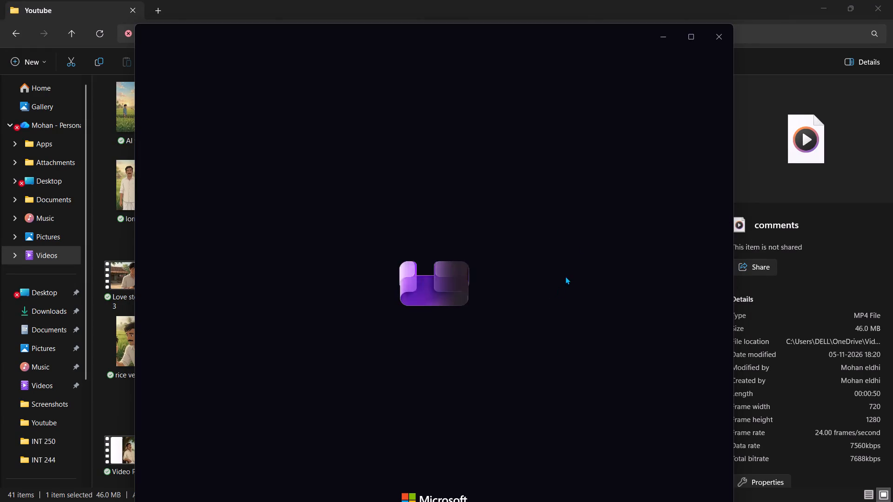
# Maximize the video editor window while it is starting up.
pyautogui.click(688, 37)
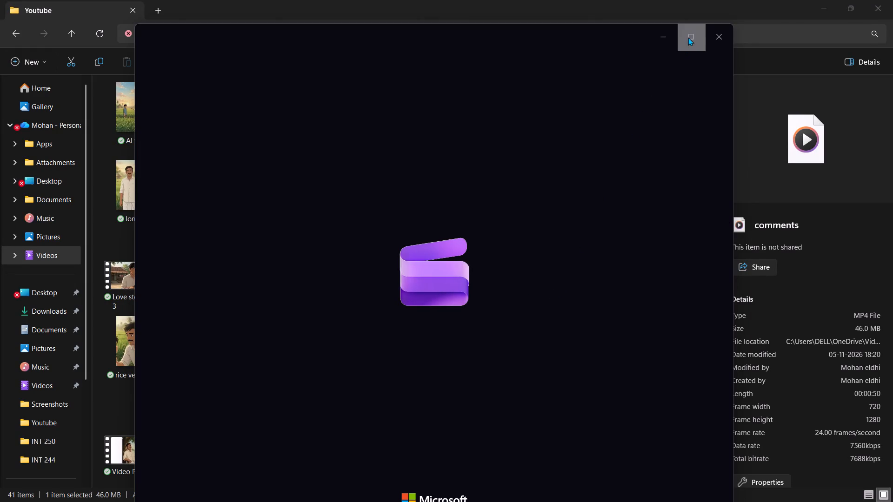
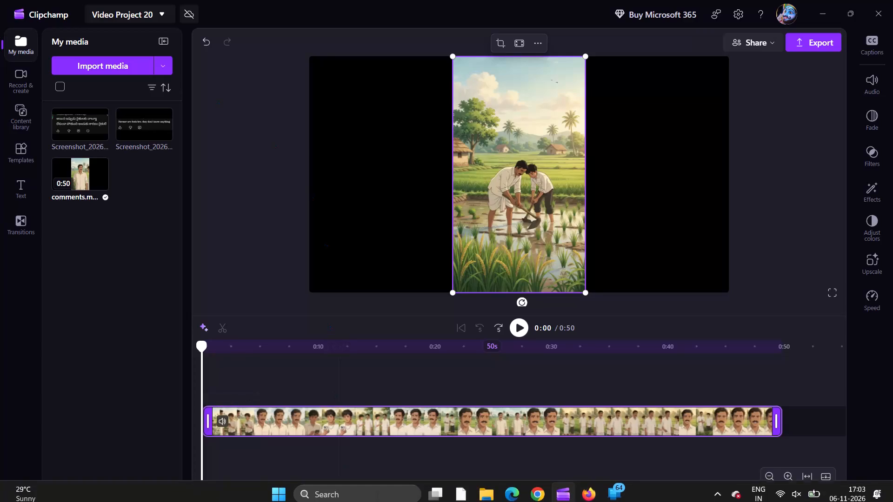
pyautogui.click(486, 486)
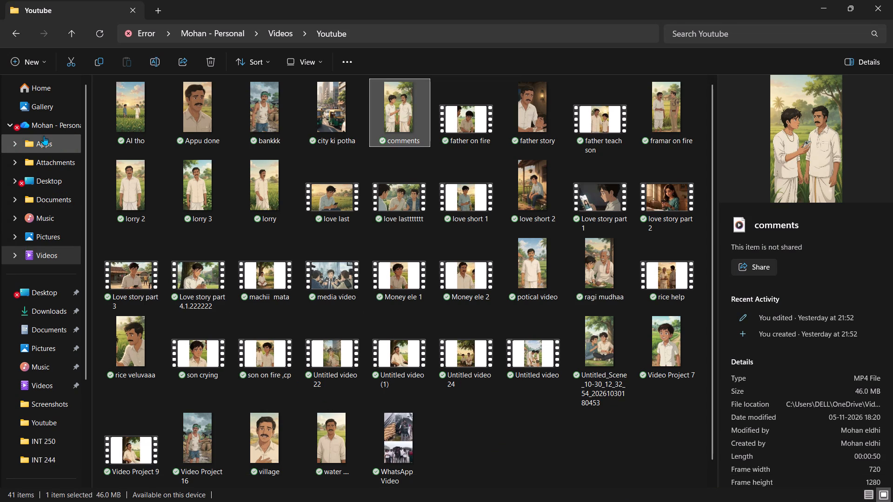
pyautogui.click(63, 234)
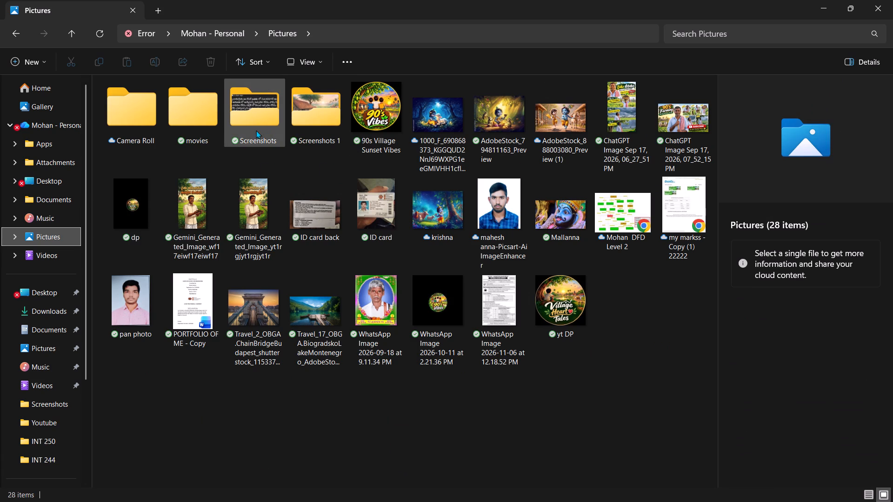
pyautogui.doubleClick(251, 128)
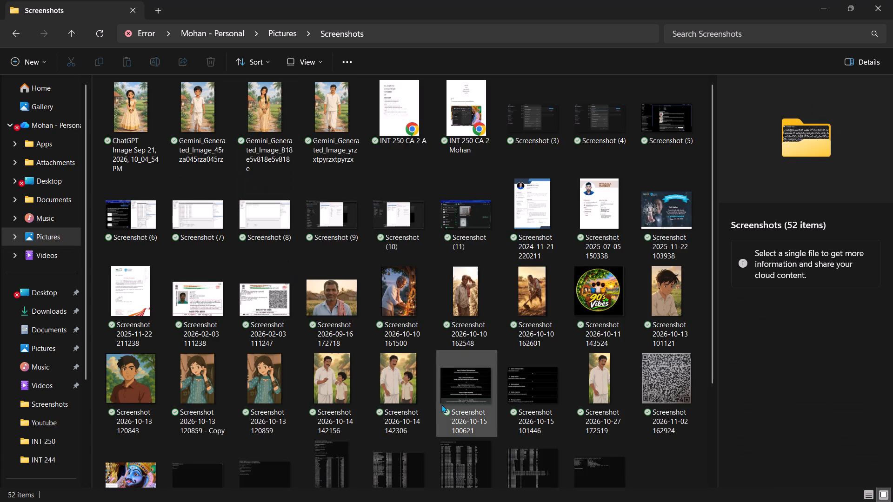
pyautogui.scroll(-7, 441, 404)
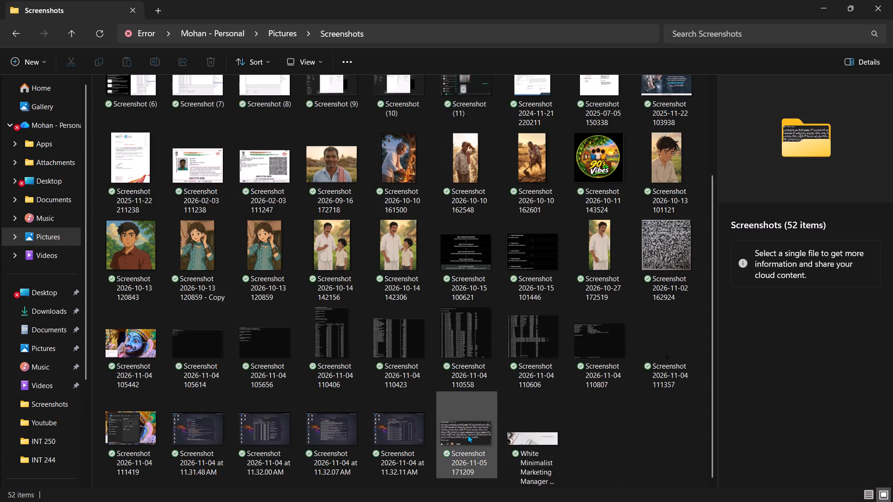
pyautogui.click(467, 435)
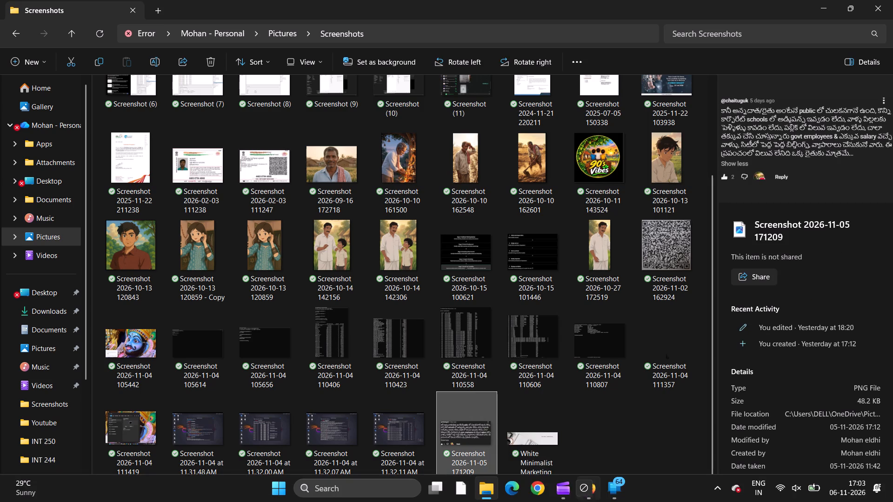
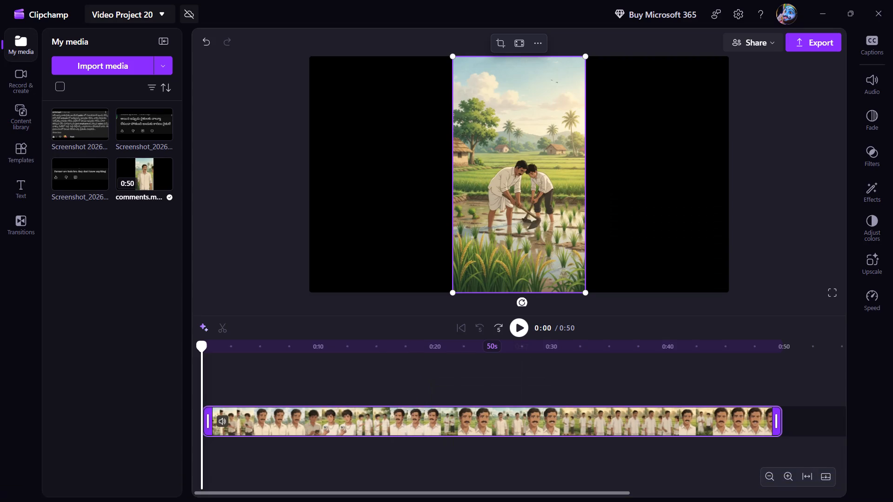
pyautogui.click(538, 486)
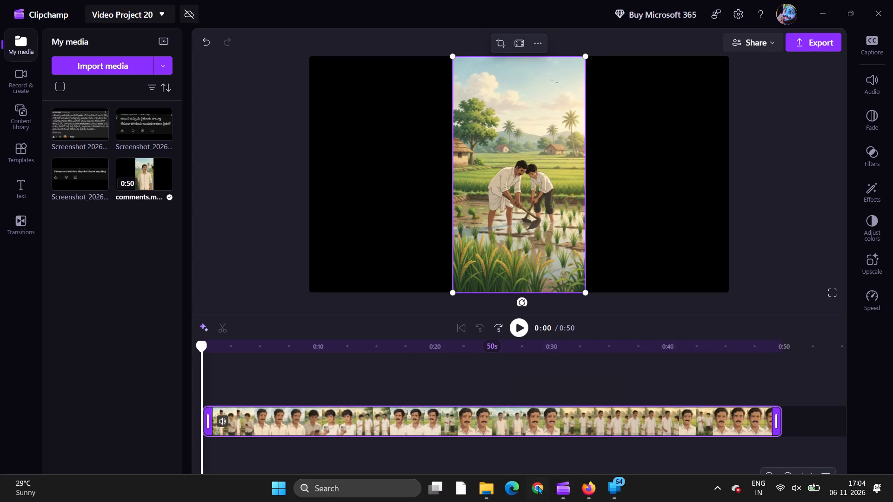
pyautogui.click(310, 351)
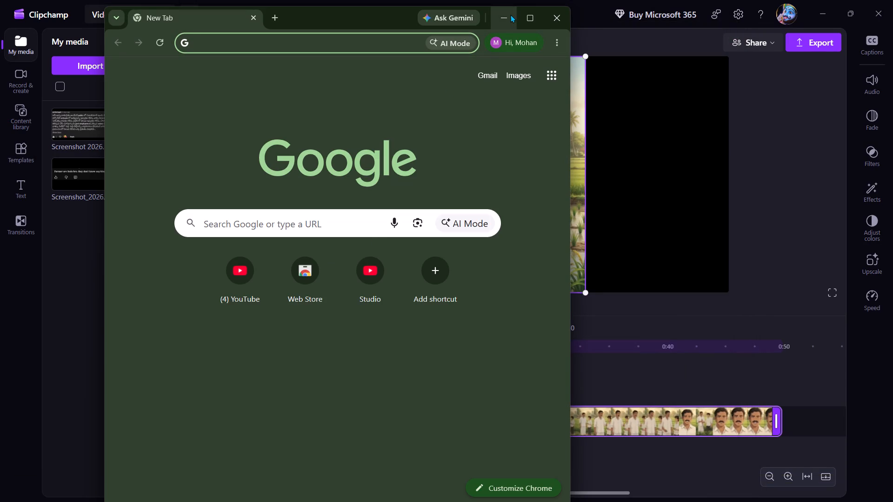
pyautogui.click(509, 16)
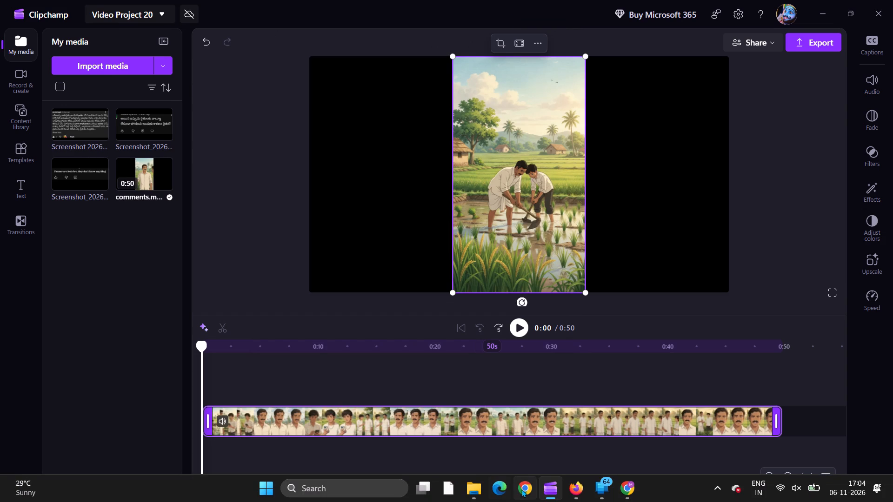
# Switch to Google Chrome with the Mohan profile and open YouTube Studio in a maximized window.
pyautogui.click(522, 489)
pyautogui.click(293, 336)
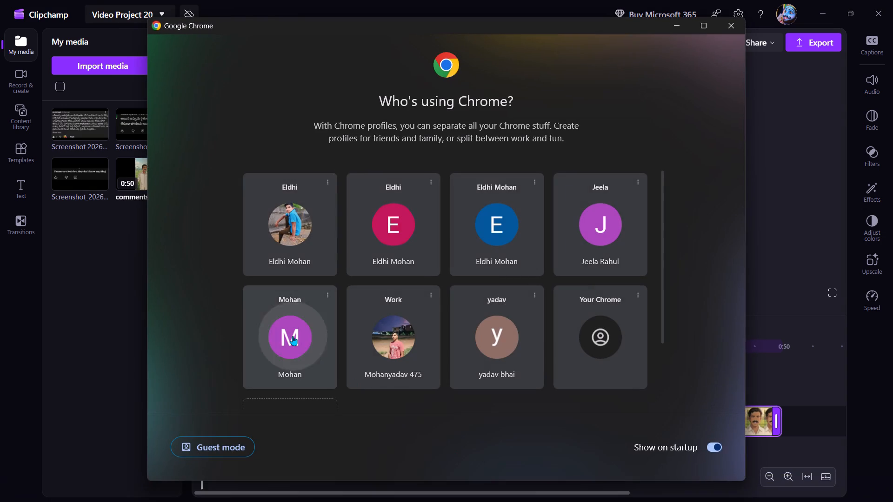
pyautogui.click(361, 280)
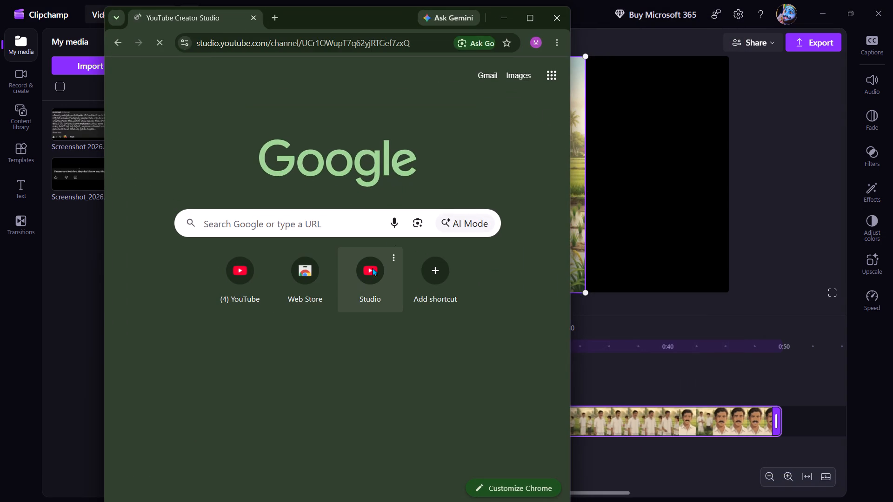
pyautogui.click(529, 7)
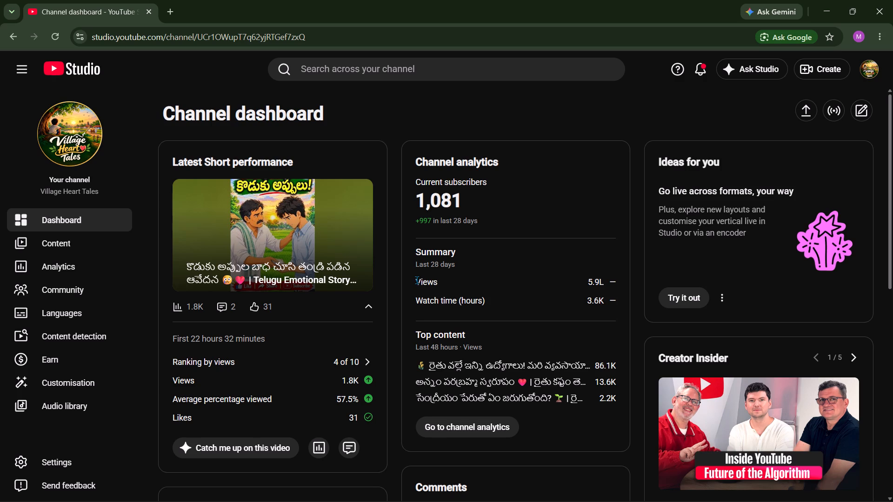
# Look over the published videos and comments on the channel dashboard, and browse the channel's Shorts in its content list.
pyautogui.scroll(-1, 417, 280)
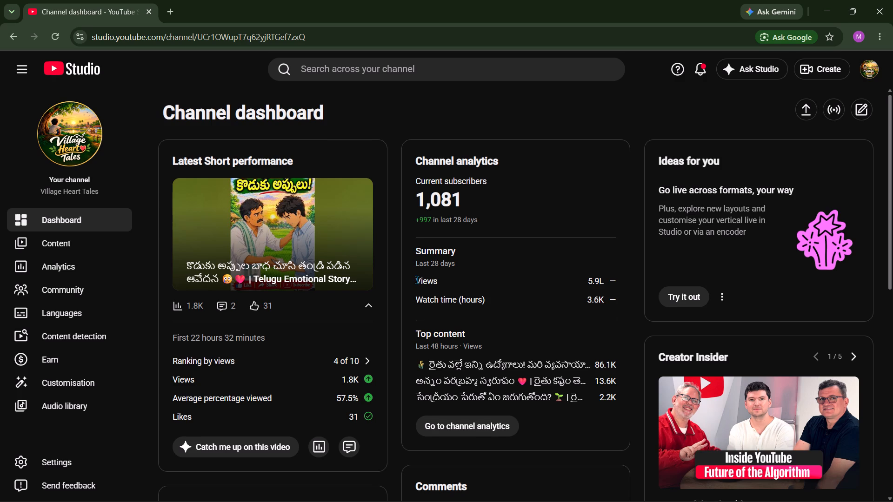
pyautogui.scroll(-2, 417, 280)
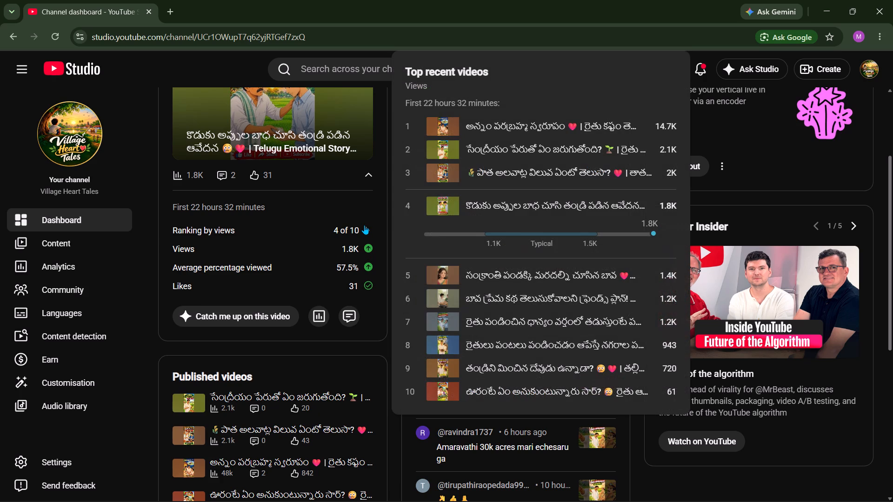
pyautogui.scroll(-1, 312, 378)
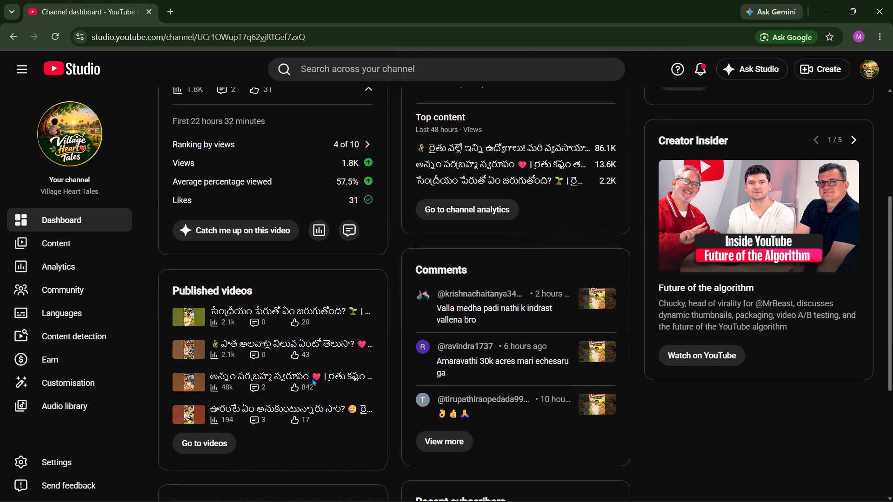
pyautogui.scroll(-1, 312, 378)
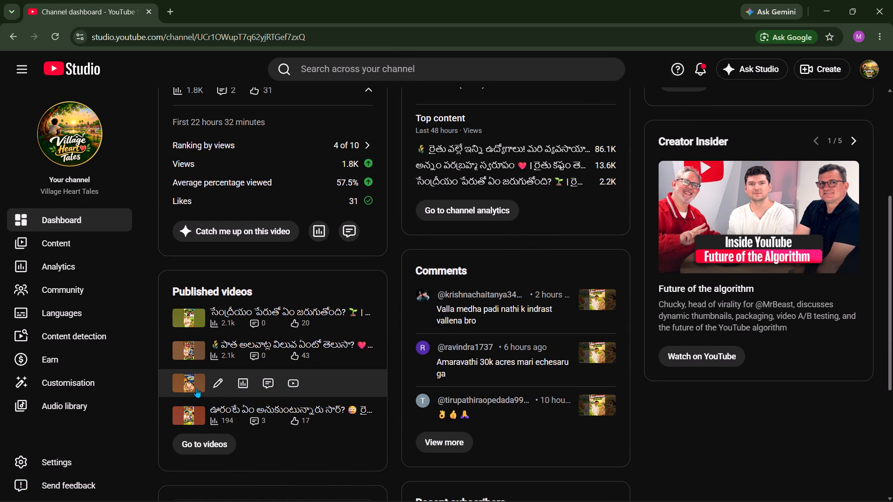
pyautogui.click(53, 246)
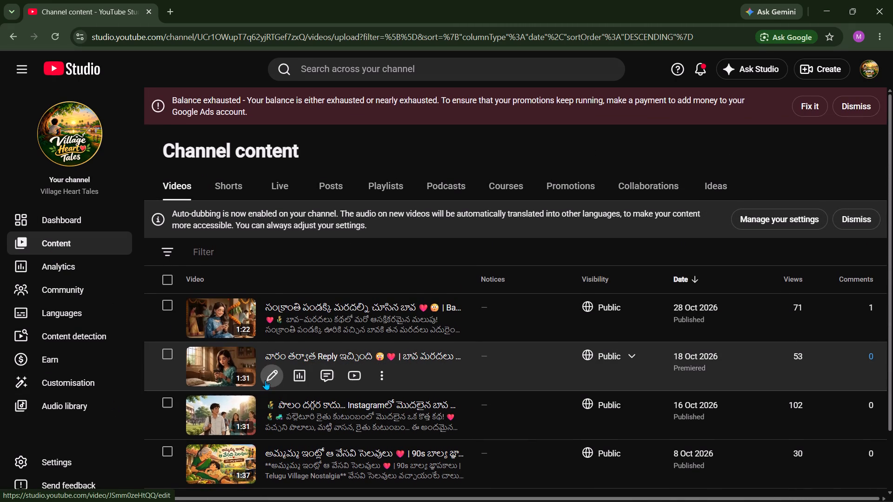
pyautogui.click(223, 190)
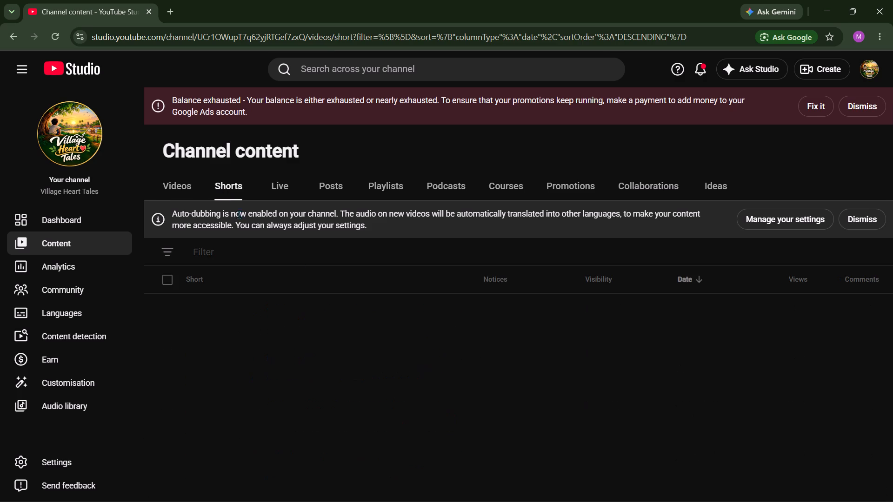
pyautogui.scroll(-1, 437, 357)
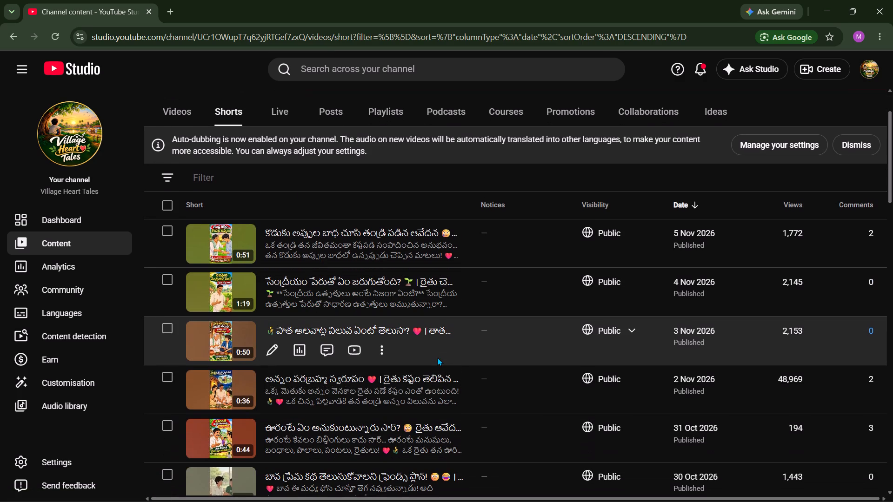
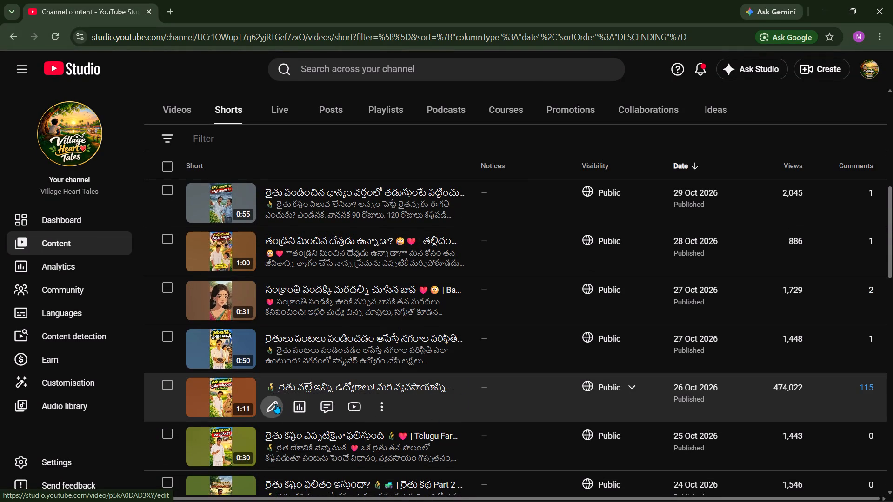
# Look over the description and thumbnail in the details of the Short published 26 Oct 2026, and close the browser.
pyautogui.click(276, 404)
pyautogui.scroll(-1, 276, 404)
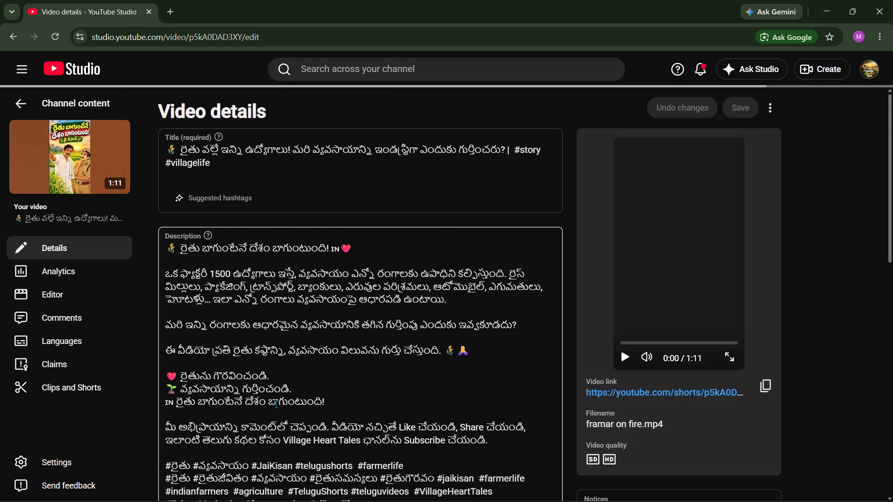
pyautogui.scroll(-3, 276, 404)
pyautogui.click(201, 378)
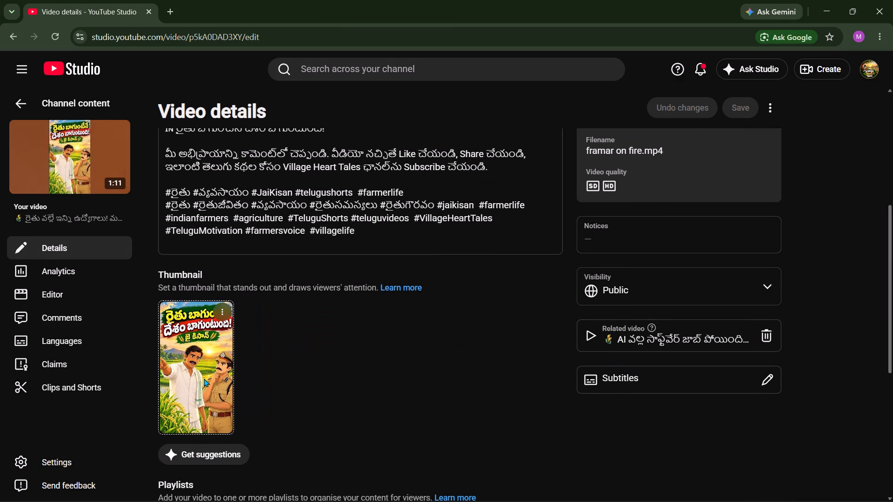
pyautogui.click(891, 7)
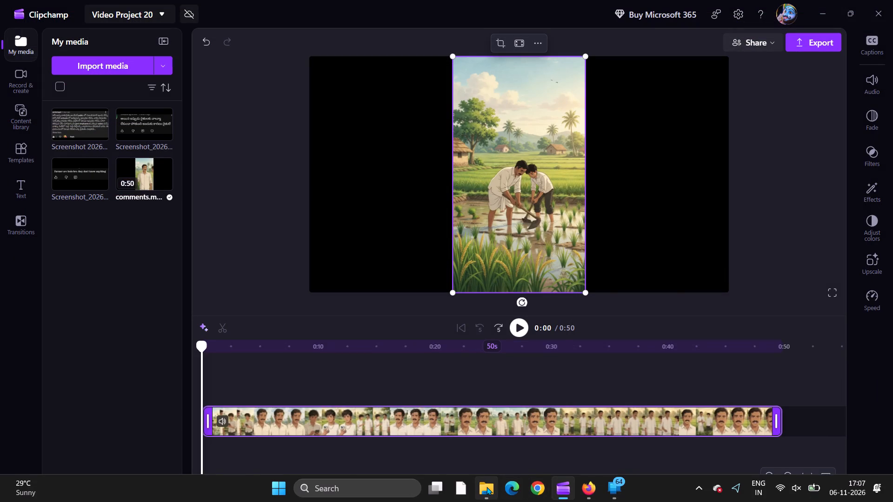
pyautogui.click(486, 487)
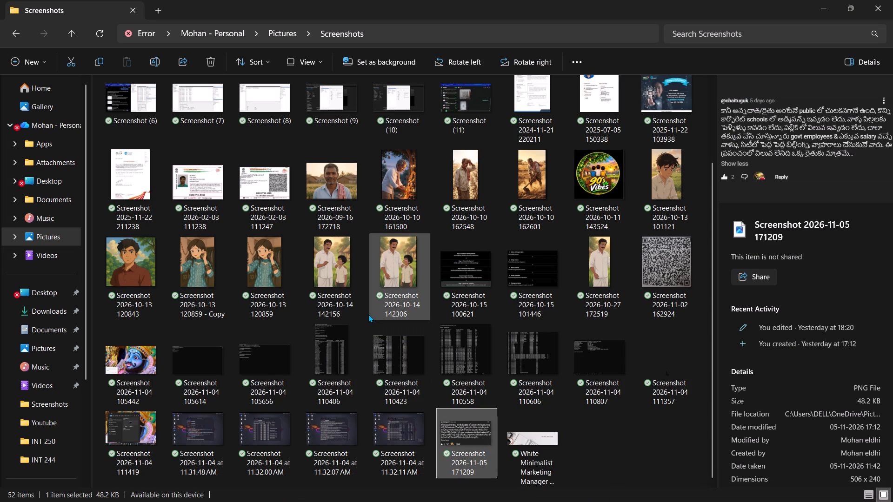
pyautogui.scroll(4, 368, 314)
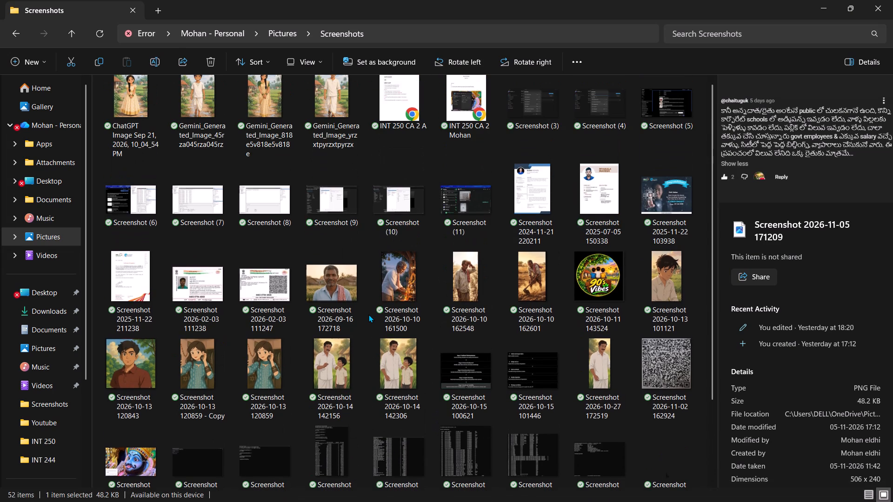
pyautogui.scroll(1, 368, 314)
pyautogui.scroll(-5, 368, 314)
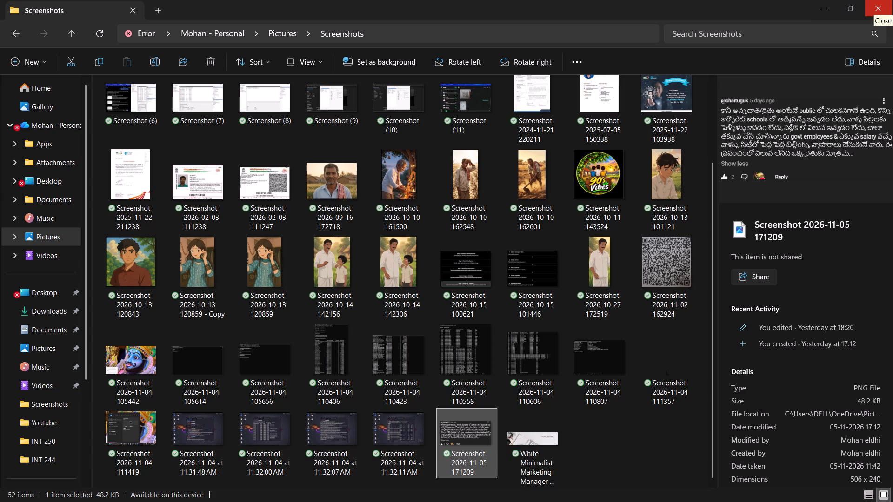
pyautogui.scroll(3, 589, 272)
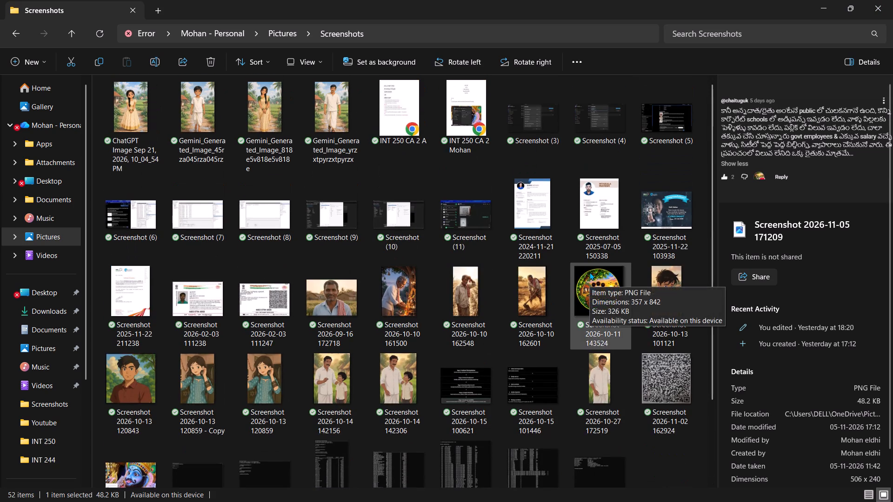
pyautogui.rightClick(596, 294)
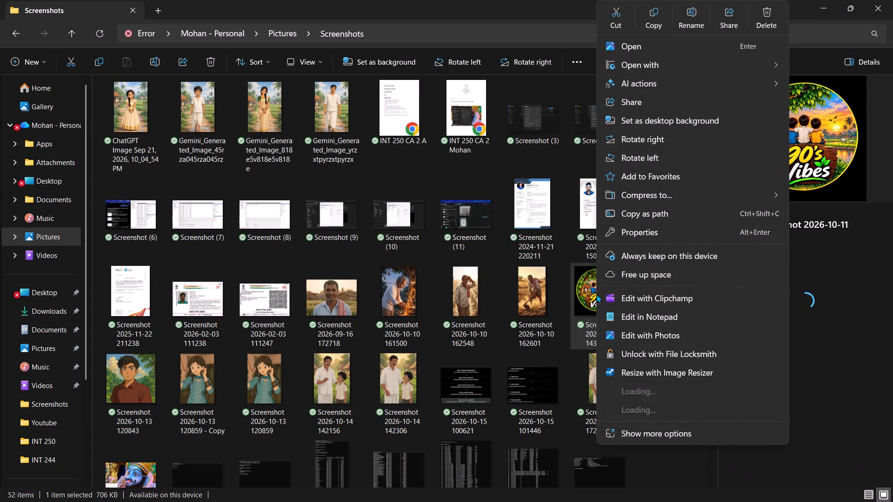
pyautogui.click(778, 11)
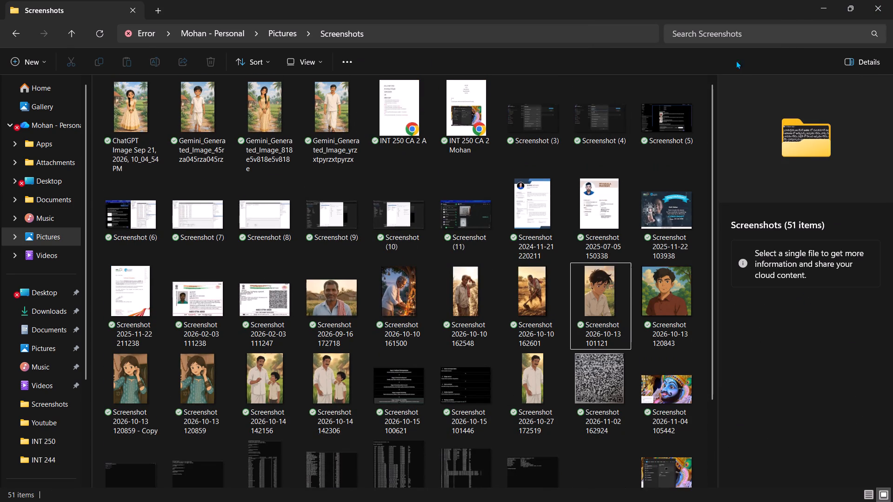
# Check the remaining screenshots, open the Pictures folder and delete the 90s Village Sunset Vibes image.
pyautogui.scroll(-7, 541, 268)
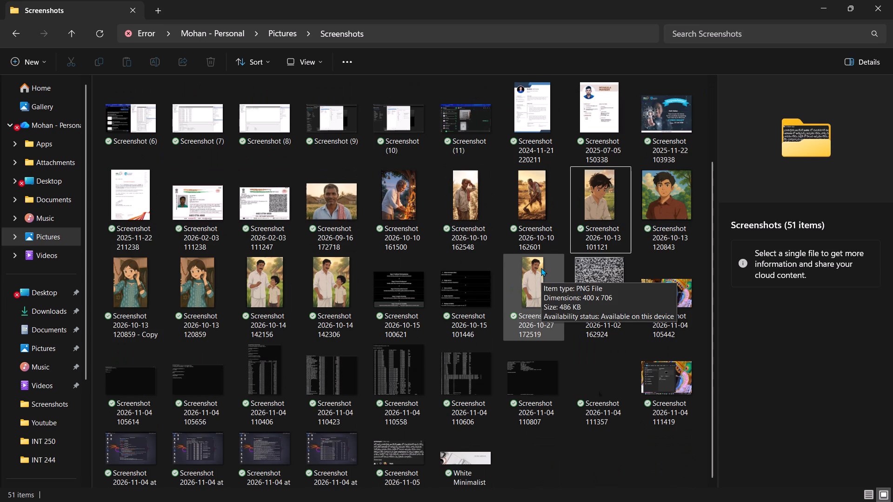
pyautogui.scroll(9, 541, 268)
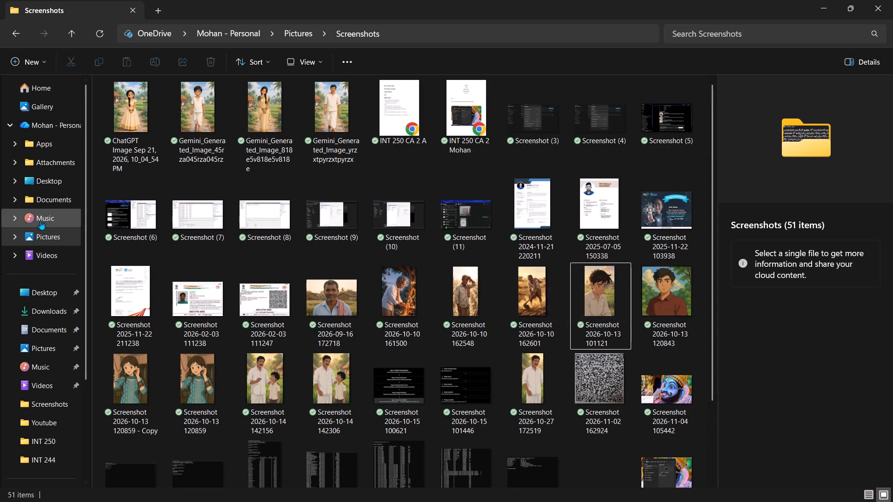
pyautogui.click(52, 234)
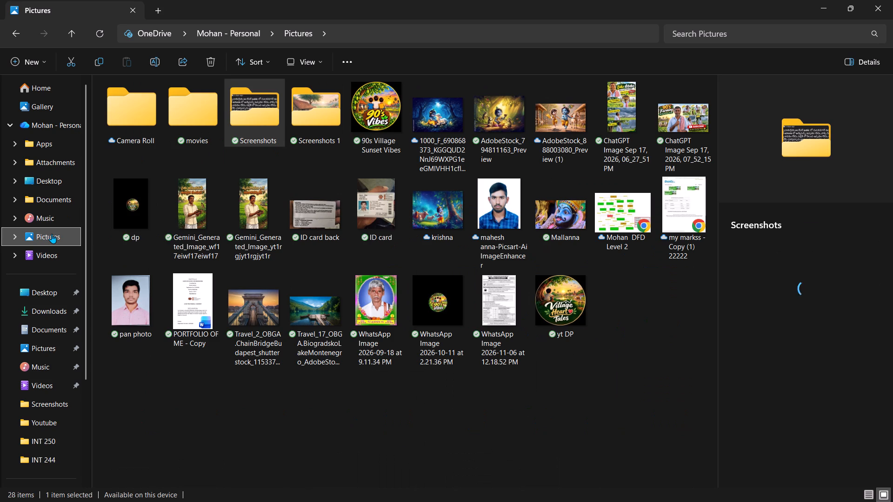
pyautogui.rightClick(394, 127)
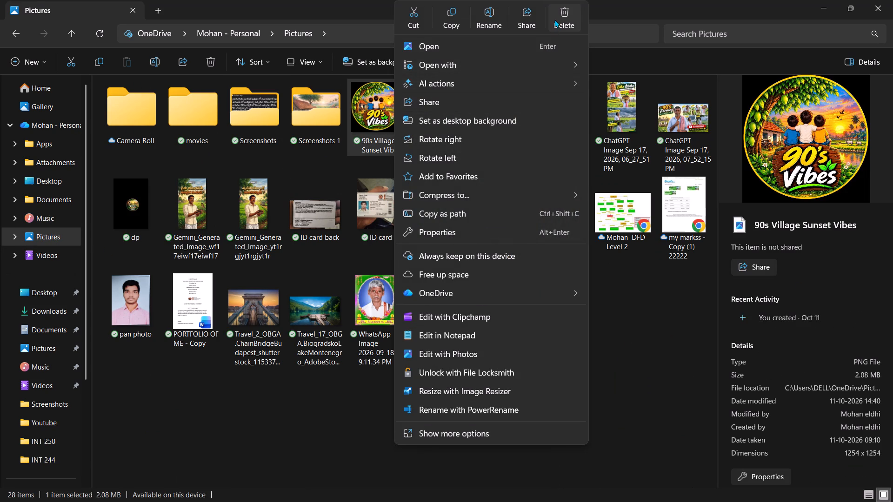
pyautogui.click(555, 19)
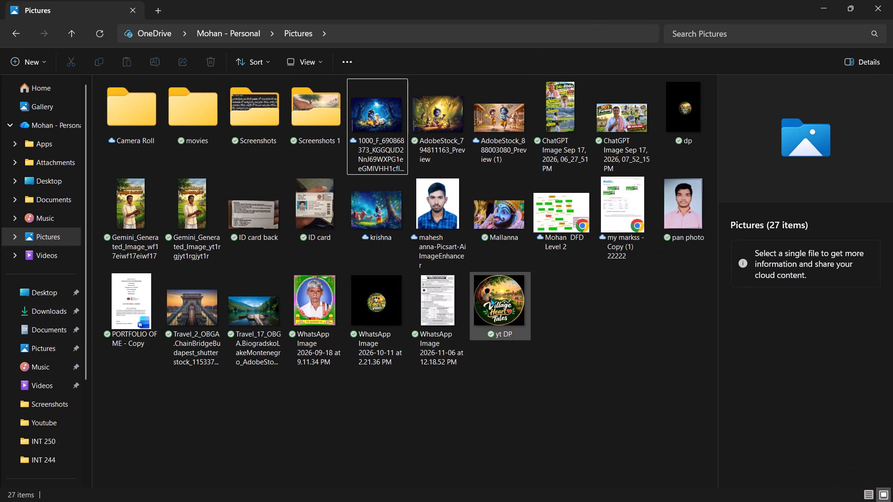
# Import the yt DP image from the Pictures folder into the Clipchamp project's media.
pyautogui.moveTo(490, 297); pyautogui.dragTo(534, 501)
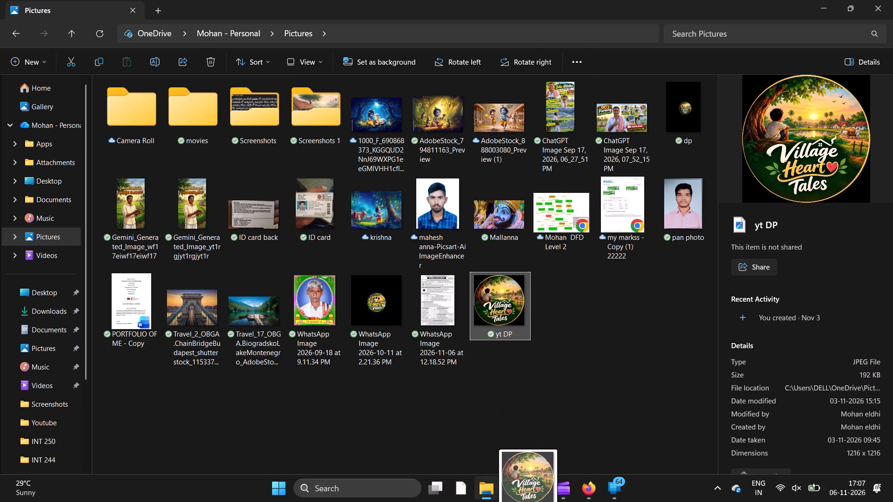
pyautogui.moveTo(534, 501); pyautogui.dragTo(562, 501)
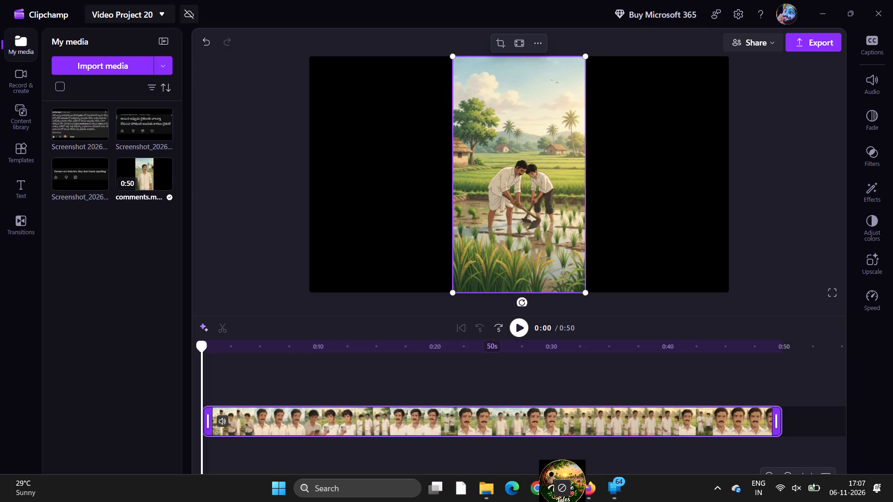
pyautogui.moveTo(562, 501); pyautogui.dragTo(96, 152)
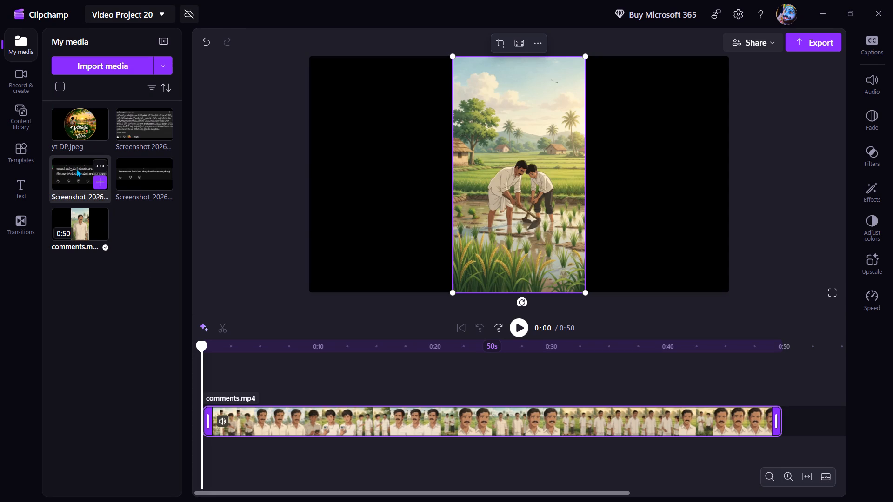
# Place the three comment screenshots on a track above comments.mp4, starting at about 0:03, 0:08 and 0:13.
pyautogui.moveTo(76, 169); pyautogui.dragTo(259, 388)
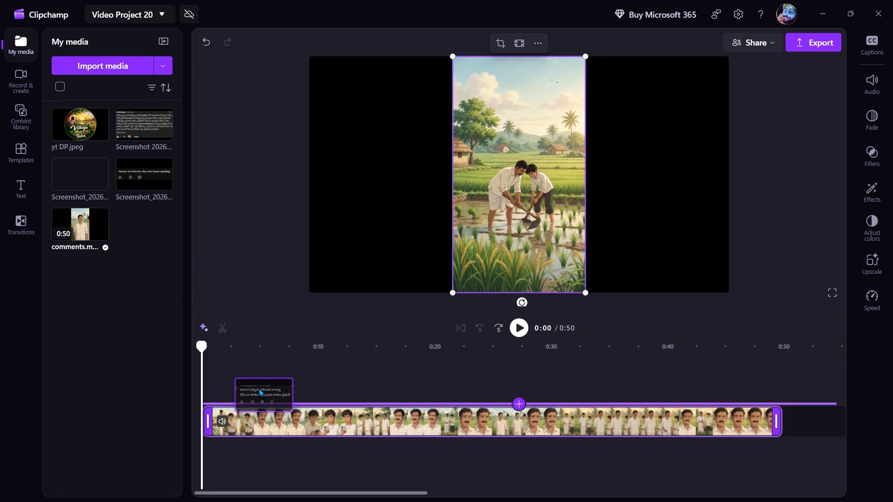
pyautogui.moveTo(259, 388); pyautogui.dragTo(255, 384)
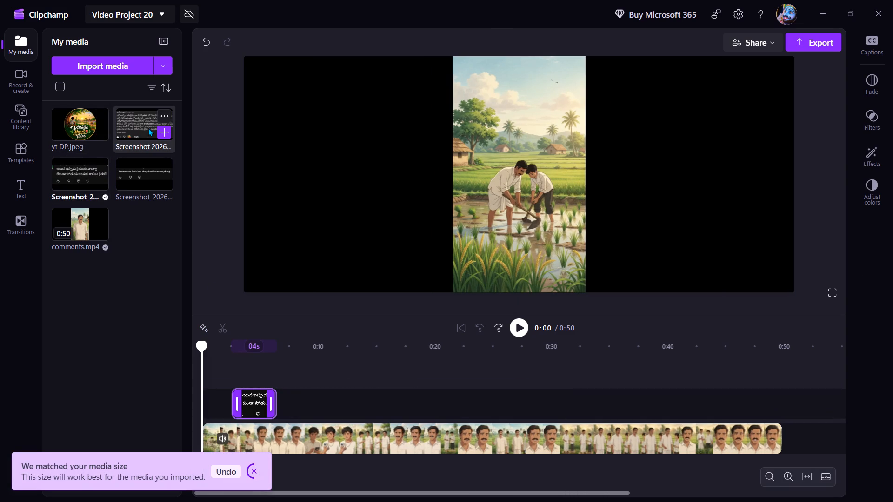
pyautogui.moveTo(148, 128); pyautogui.dragTo(328, 417)
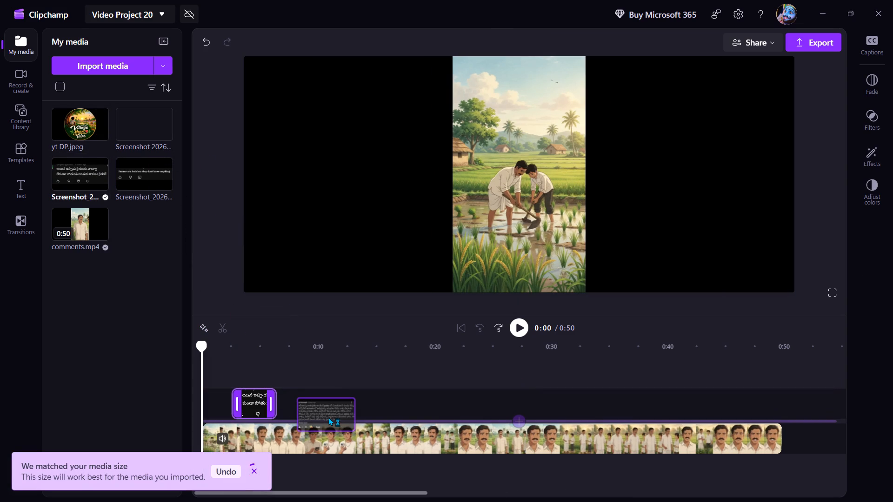
pyautogui.moveTo(328, 417); pyautogui.dragTo(324, 406)
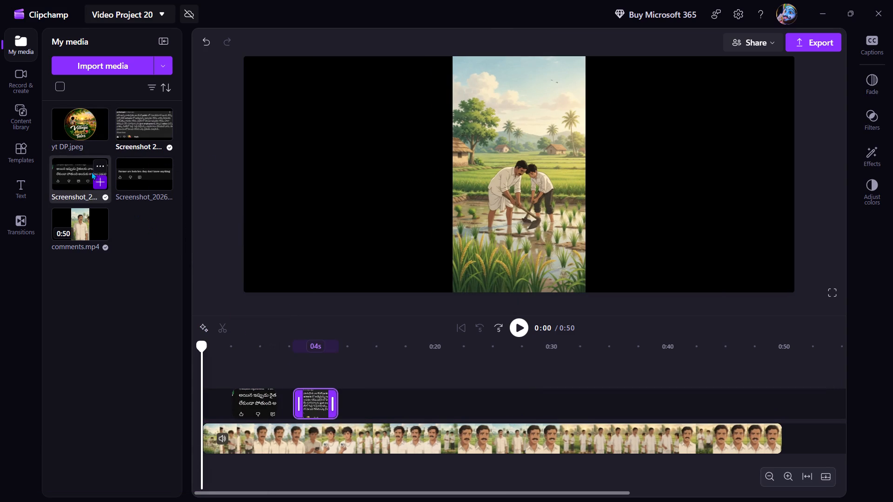
pyautogui.moveTo(143, 176); pyautogui.dragTo(360, 403)
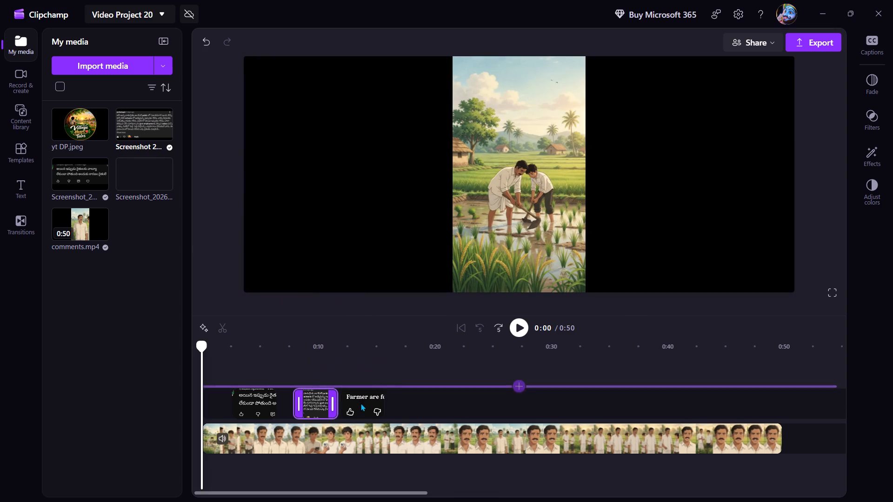
pyautogui.moveTo(360, 403); pyautogui.dragTo(376, 410)
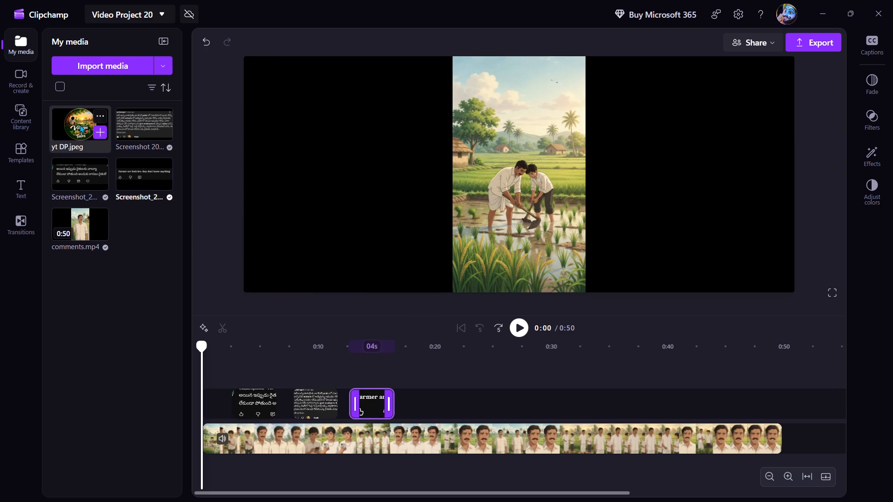
# Add yt DP.jpeg on a new top track at the start of the timeline and remove its black background.
pyautogui.moveTo(80, 125); pyautogui.dragTo(530, 211)
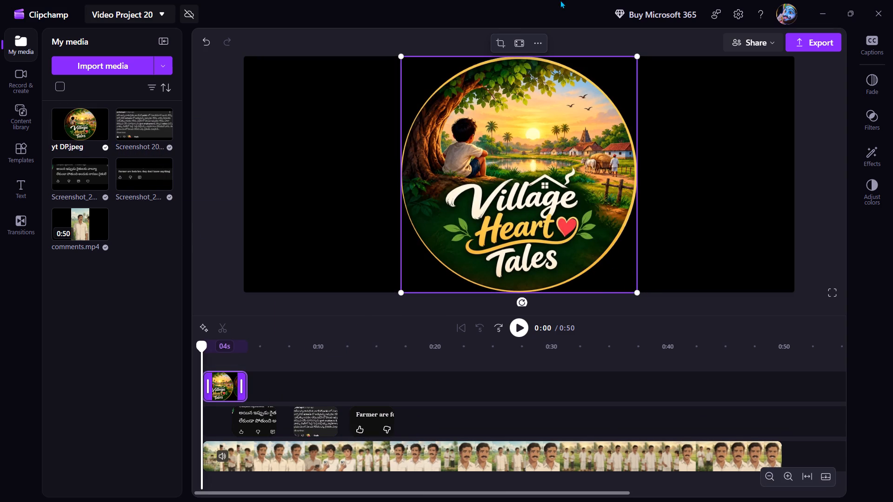
pyautogui.click(534, 43)
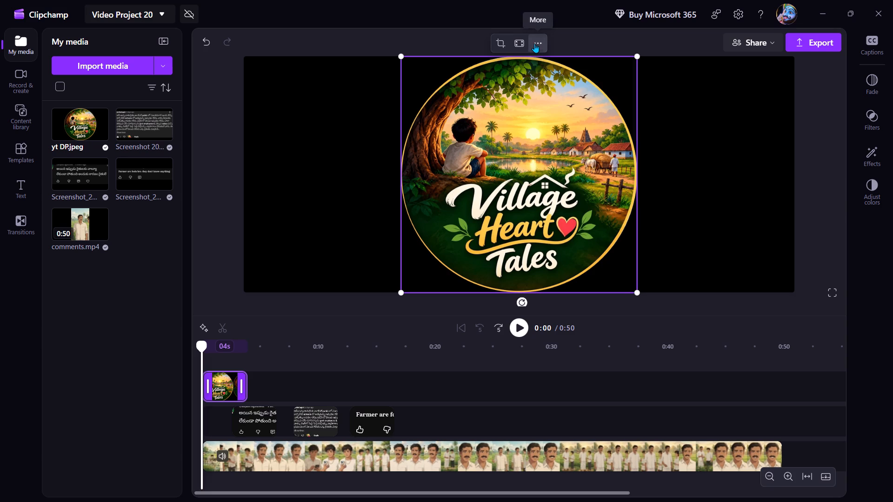
pyautogui.click(580, 143)
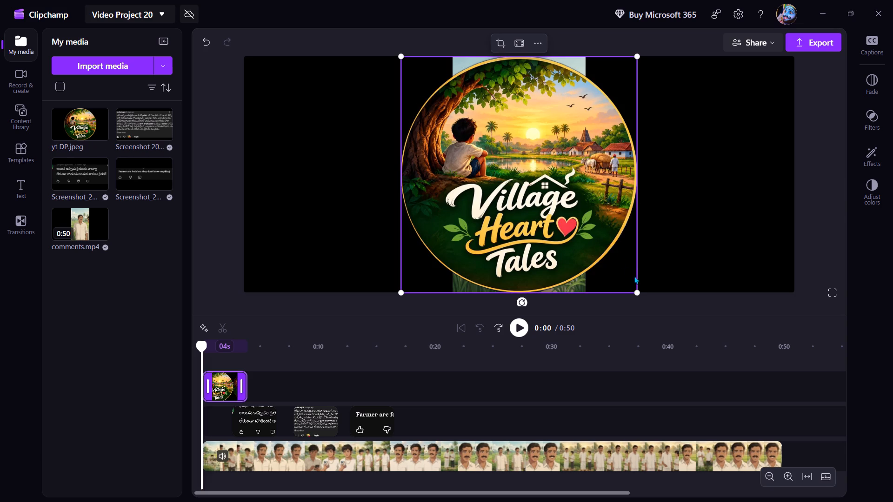
# Shrink the Village Heart Tales logo to a small badge and position it in the vertical video's lower-right corner.
pyautogui.moveTo(399, 54); pyautogui.dragTo(599, 238)
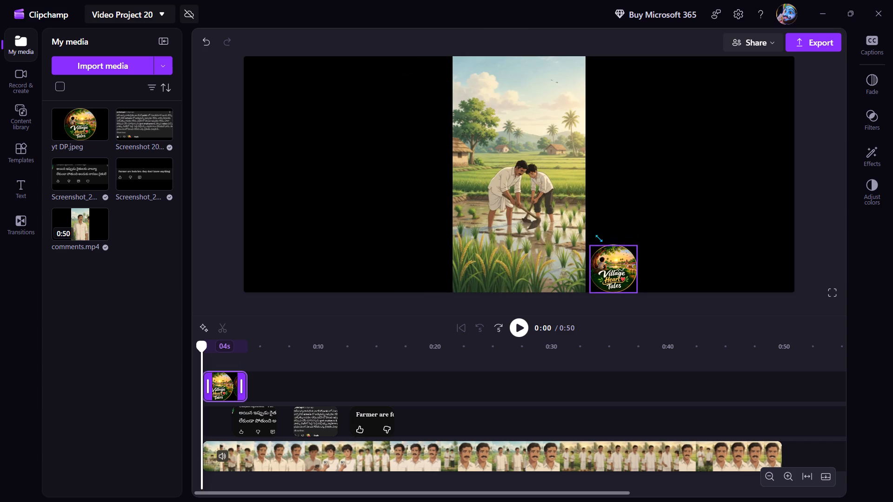
pyautogui.moveTo(599, 238); pyautogui.dragTo(622, 251)
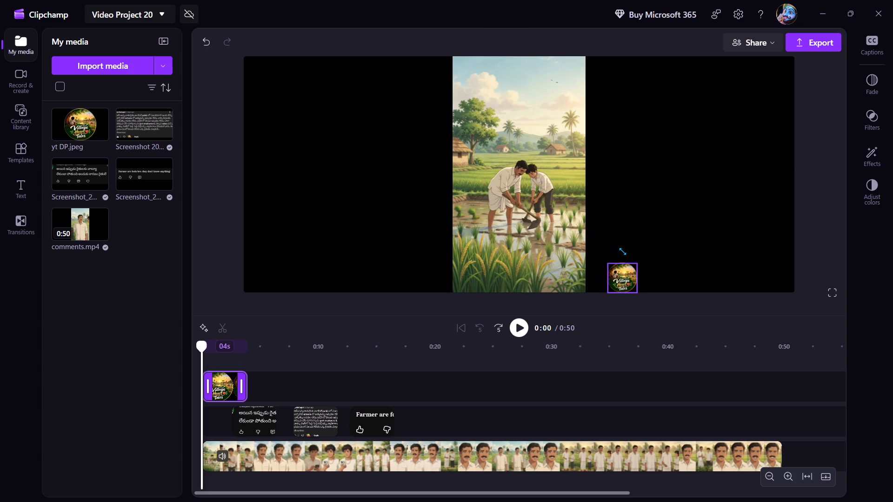
pyautogui.moveTo(622, 251); pyautogui.dragTo(626, 252)
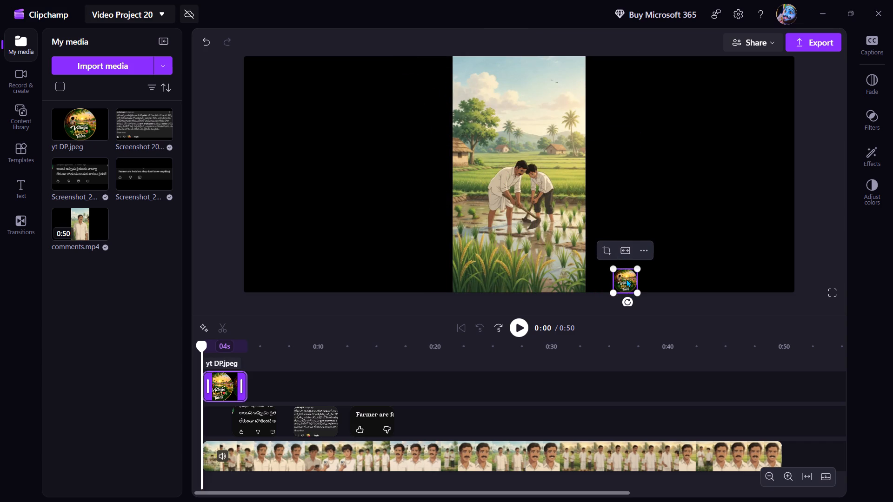
pyautogui.moveTo(626, 279); pyautogui.dragTo(561, 264)
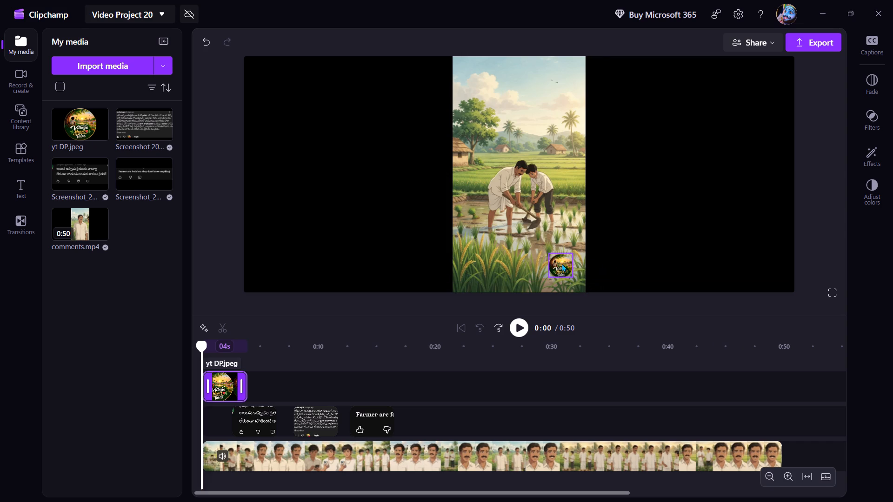
pyautogui.moveTo(561, 264); pyautogui.dragTo(565, 268)
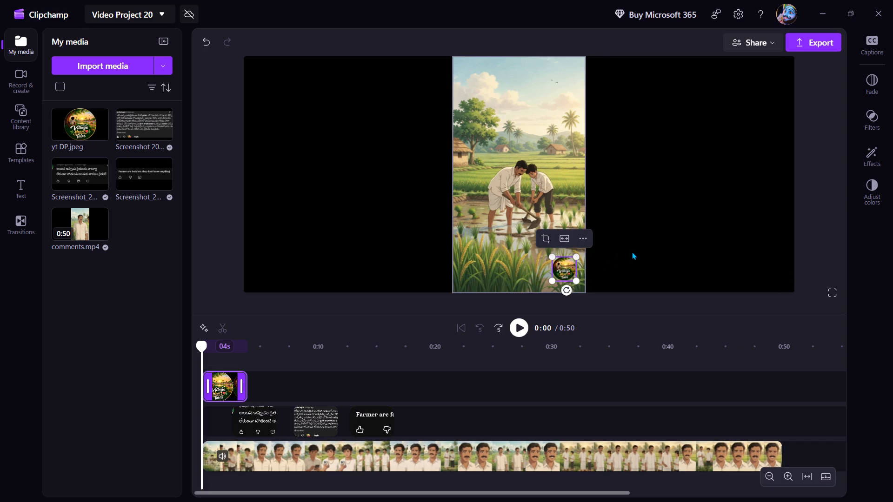
pyautogui.click(632, 251)
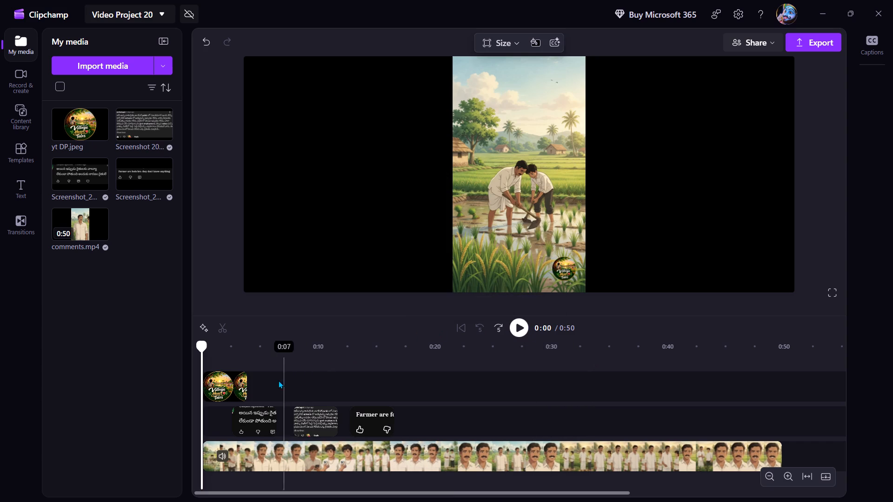
# Extend the Village Heart Tales logo clip so it ends with comments.mp4 at about 0:50.
pyautogui.moveTo(244, 382); pyautogui.dragTo(489, 393)
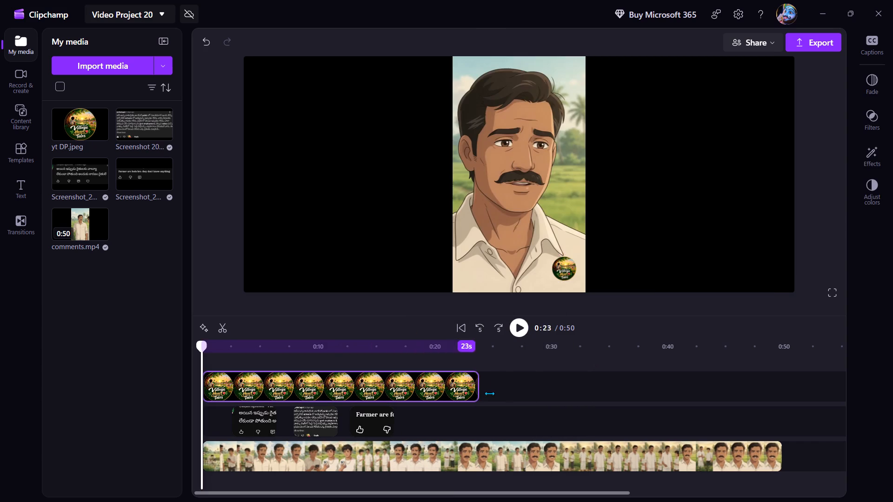
pyautogui.moveTo(489, 393); pyautogui.dragTo(799, 395)
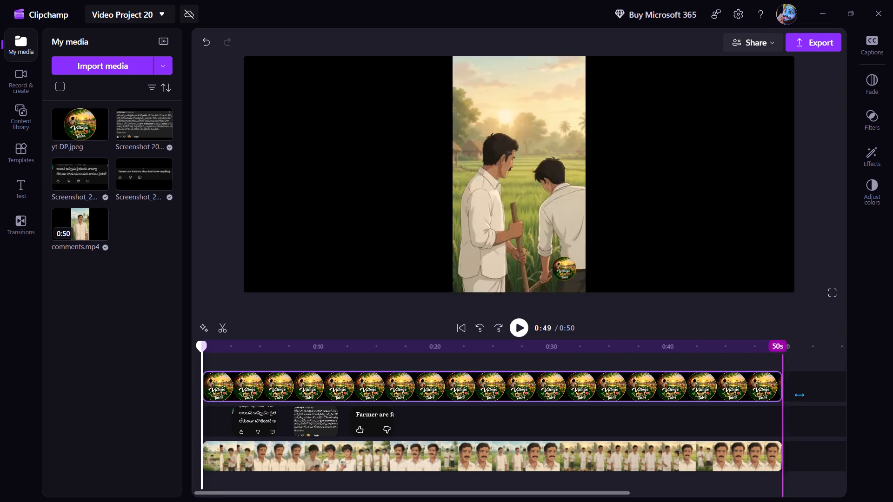
pyautogui.moveTo(799, 395); pyautogui.dragTo(763, 395)
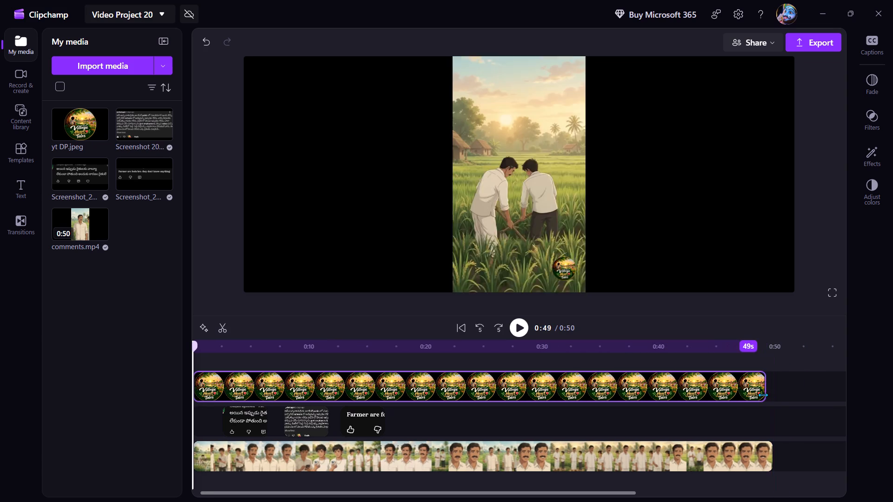
pyautogui.moveTo(763, 395); pyautogui.dragTo(771, 395)
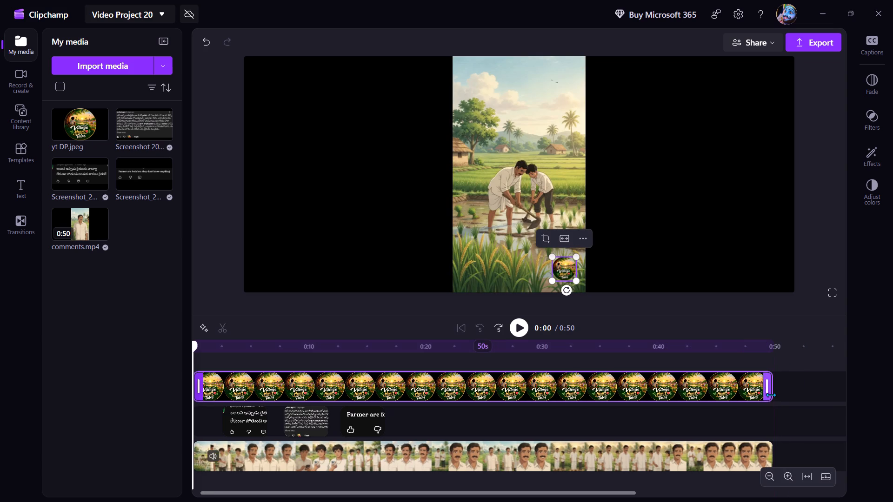
pyautogui.click(707, 226)
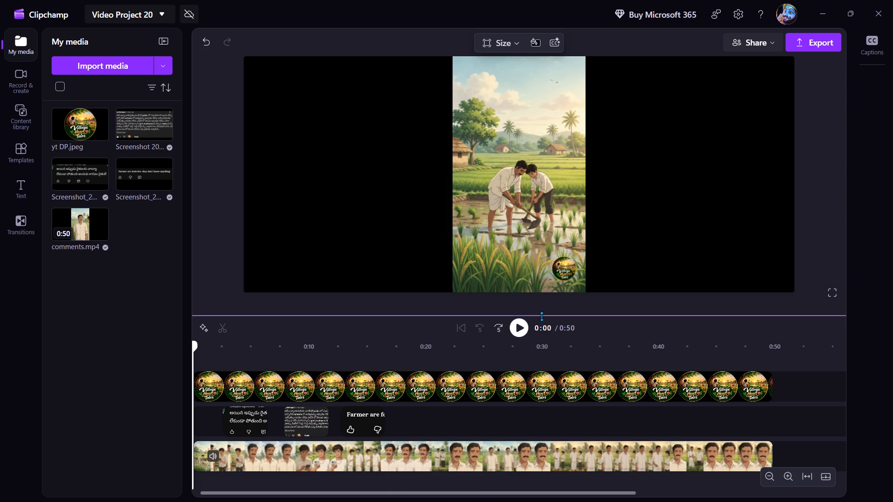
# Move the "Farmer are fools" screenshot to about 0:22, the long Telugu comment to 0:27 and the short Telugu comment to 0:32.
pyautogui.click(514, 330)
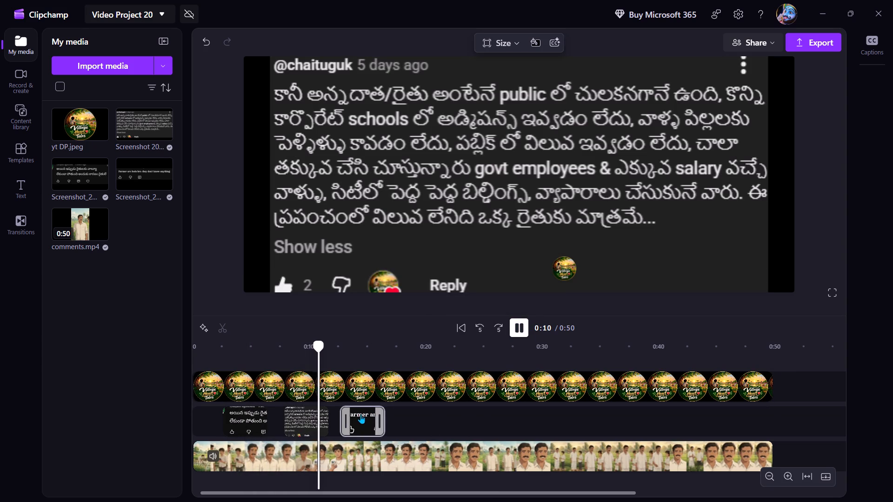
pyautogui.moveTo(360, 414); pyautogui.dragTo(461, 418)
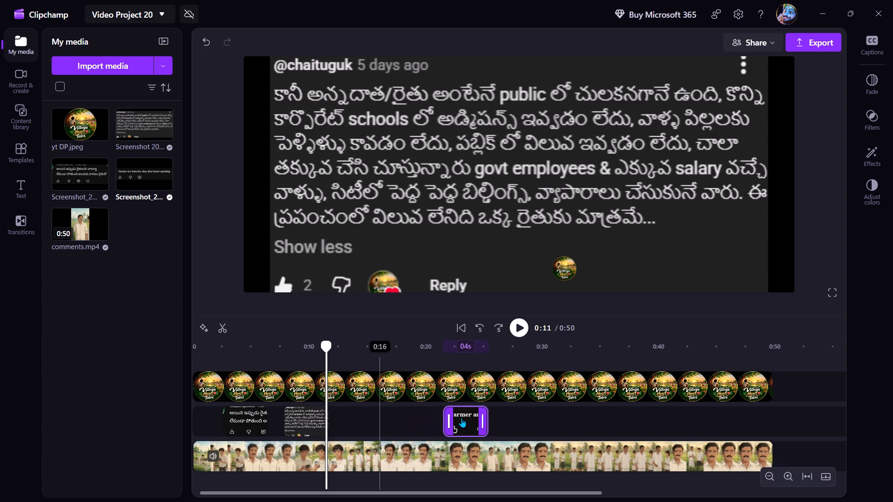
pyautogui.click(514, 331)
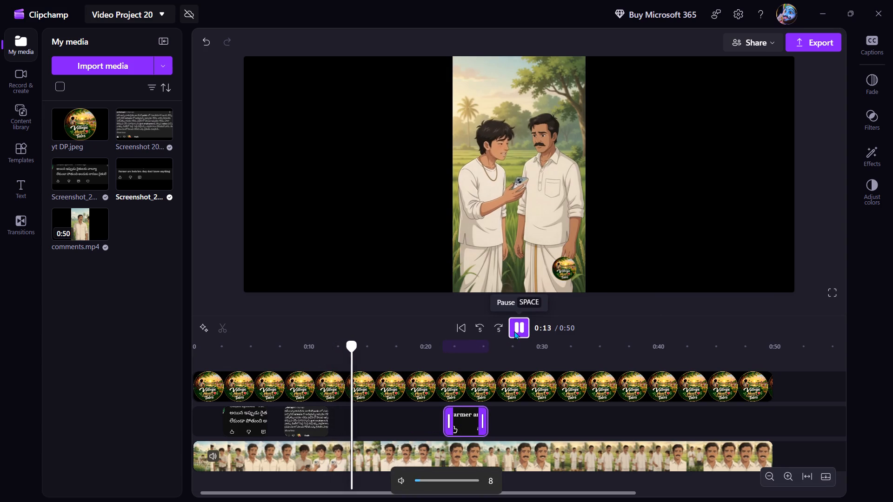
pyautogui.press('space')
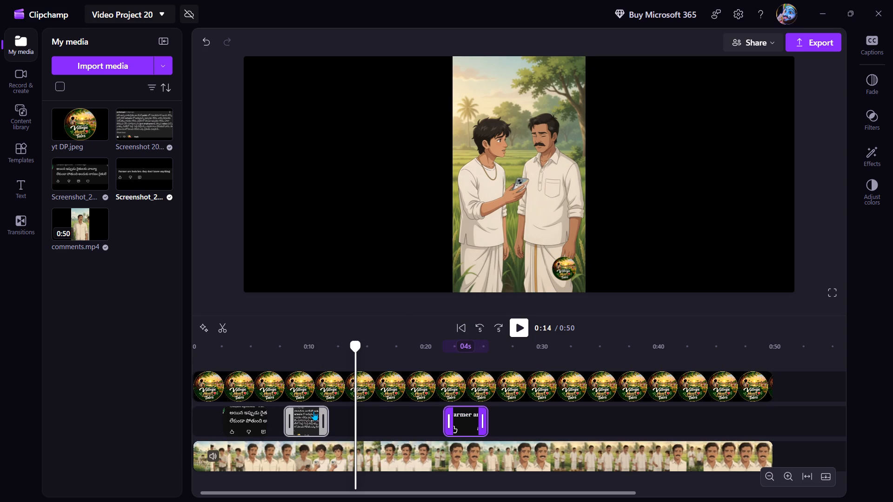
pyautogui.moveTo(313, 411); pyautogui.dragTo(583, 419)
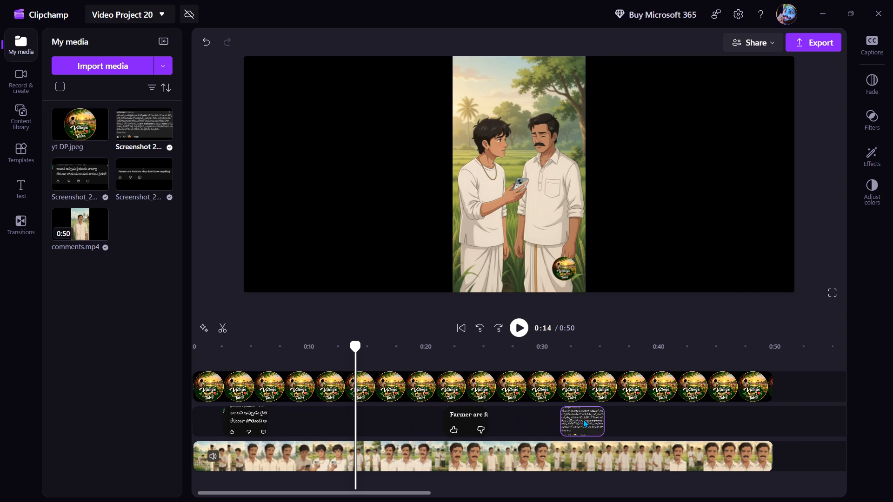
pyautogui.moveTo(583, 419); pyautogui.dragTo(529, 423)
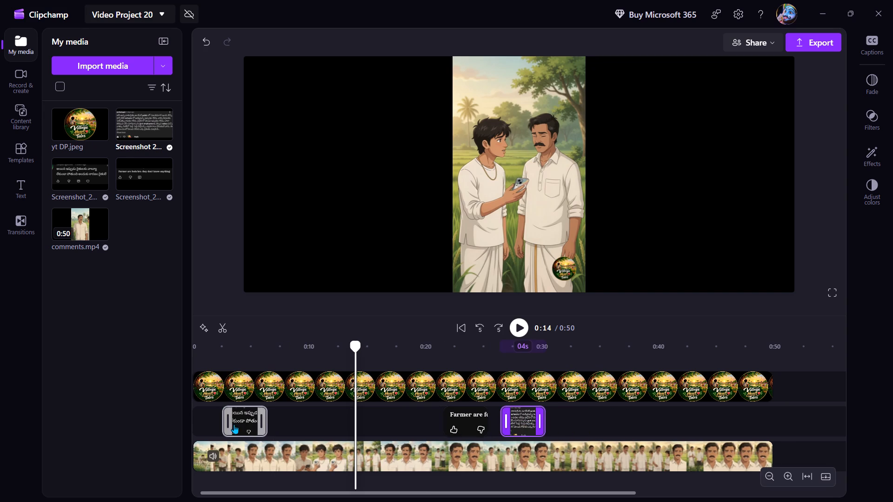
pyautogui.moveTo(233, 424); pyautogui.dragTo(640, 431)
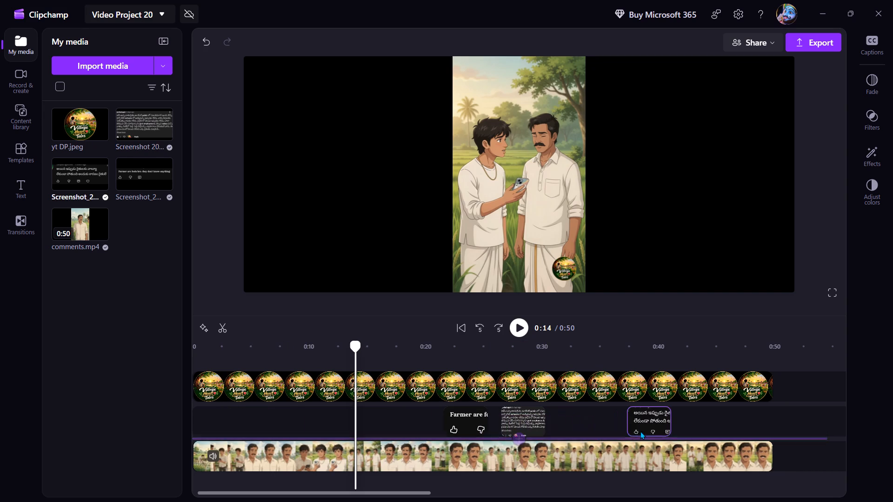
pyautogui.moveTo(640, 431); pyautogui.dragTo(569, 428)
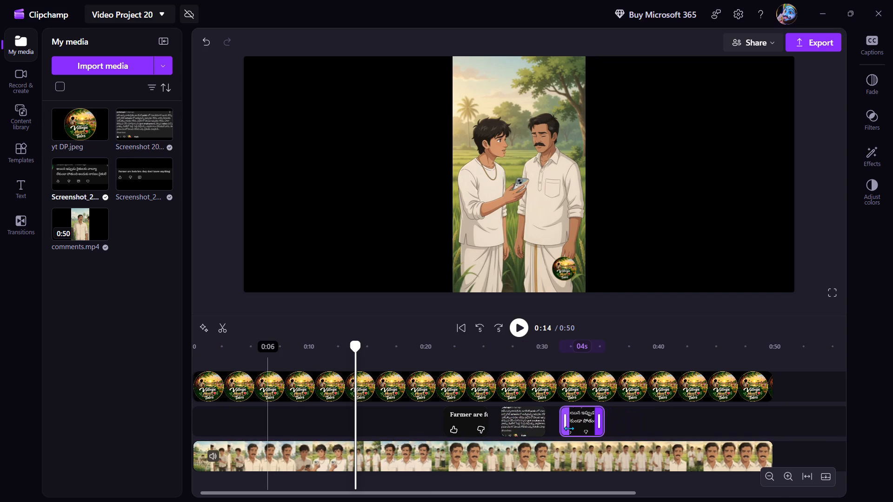
# Play the video on from 0:14 and move the "Farmer are fools" screenshot to start at about 0:14.
pyautogui.click(518, 334)
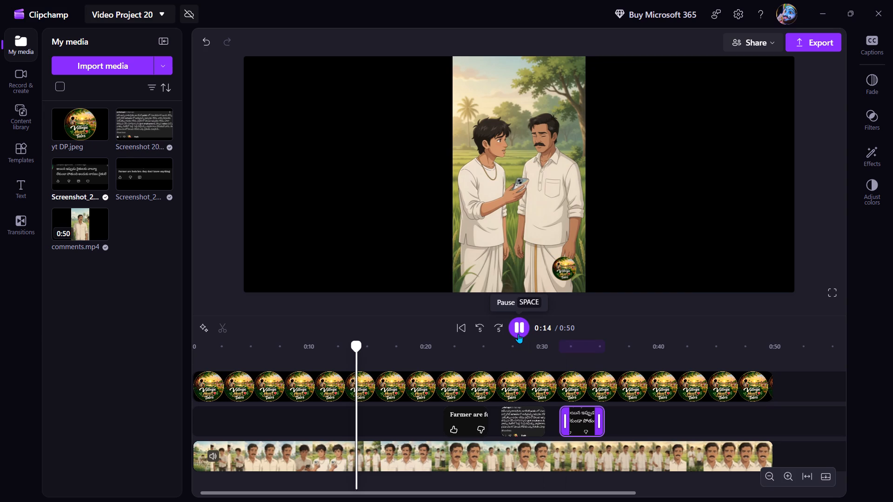
pyautogui.moveTo(461, 418); pyautogui.dragTo(370, 416)
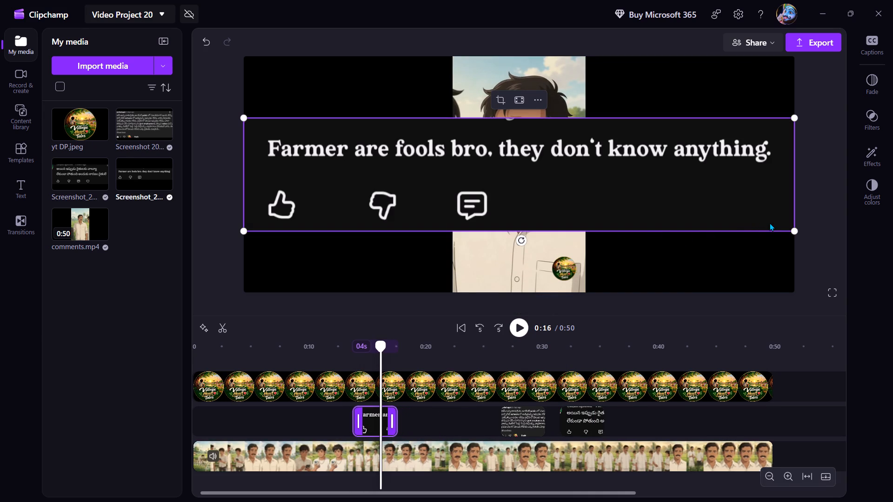
# Shrink the "Farmer are fools" screenshot to a small banner and position it near the top of the vertical video.
pyautogui.moveTo(794, 229); pyautogui.dragTo(484, 186)
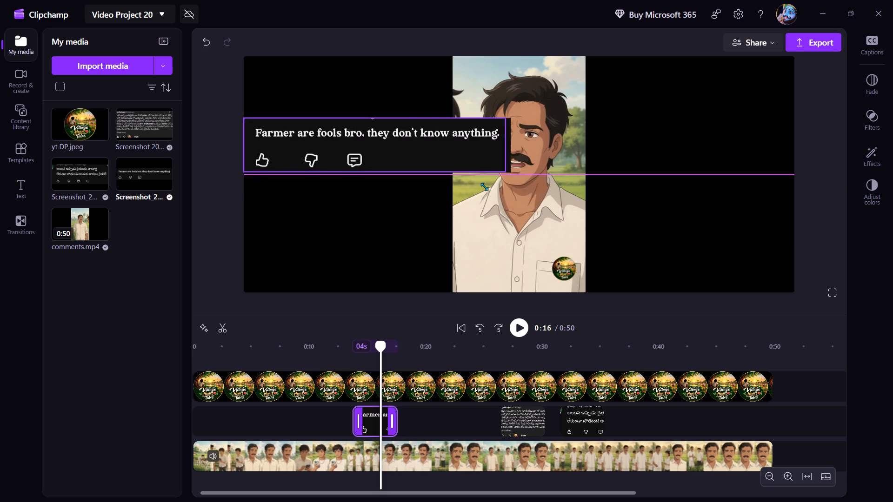
pyautogui.moveTo(484, 186); pyautogui.dragTo(338, 166)
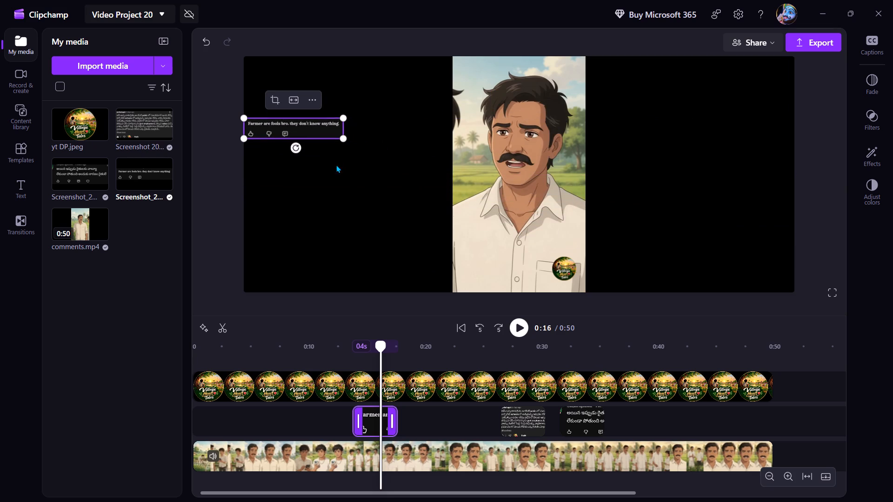
pyautogui.moveTo(275, 121); pyautogui.dragTo(467, 79)
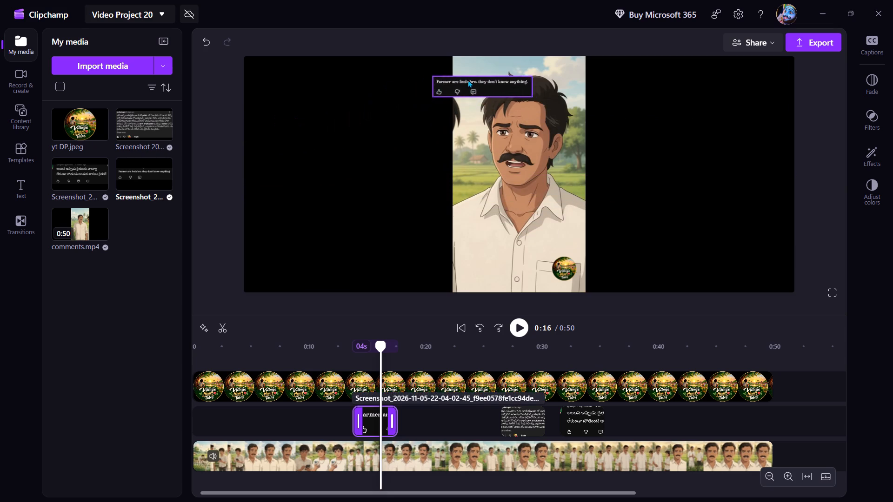
pyautogui.moveTo(467, 79); pyautogui.dragTo(490, 84)
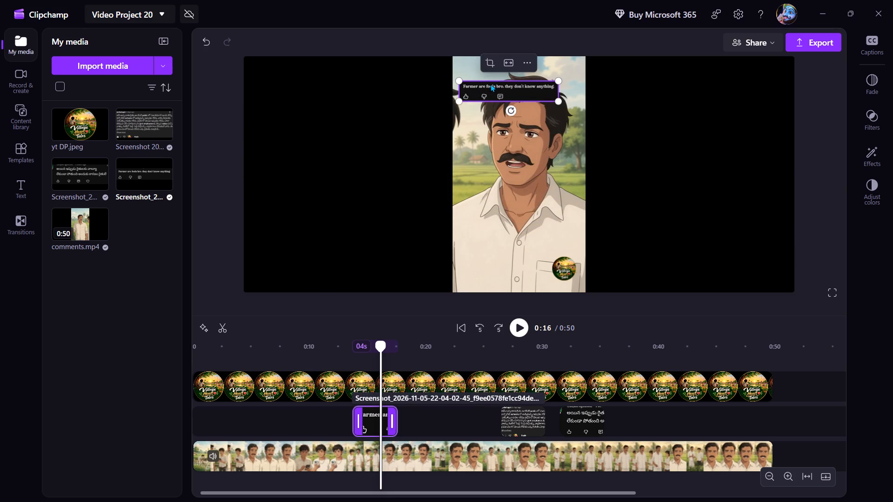
# Arrange the comment screenshots back to back: "Farmer are fools" from about 0:15, the long Telugu comment from 0:19, the short one from 0:23.
pyautogui.moveTo(512, 415); pyautogui.dragTo(399, 413)
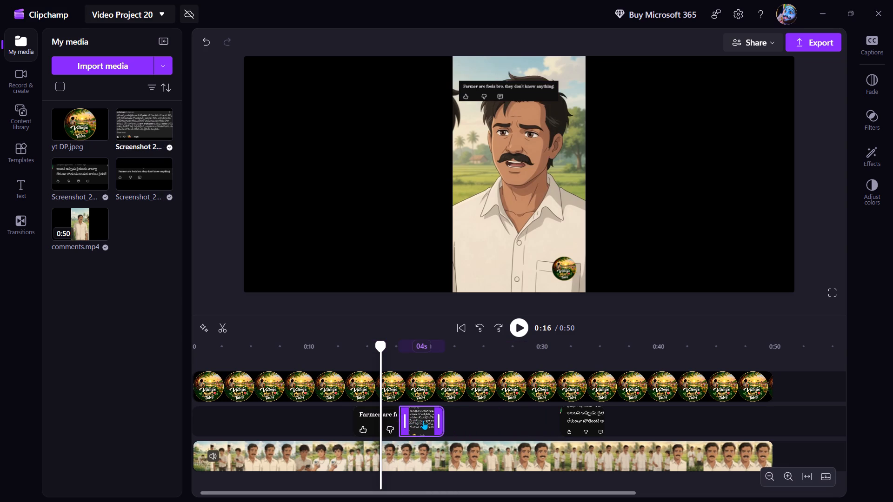
pyautogui.moveTo(426, 420); pyautogui.dragTo(378, 420)
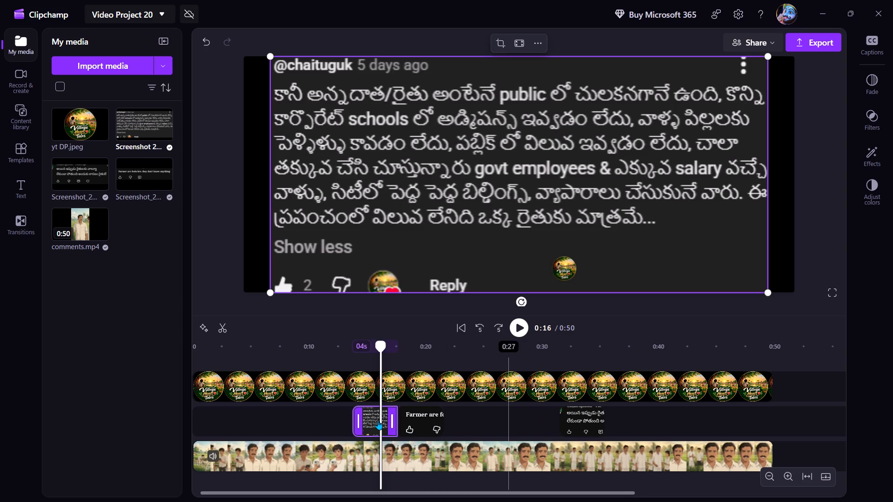
pyautogui.click(378, 420)
pyautogui.moveTo(378, 420); pyautogui.dragTo(442, 423)
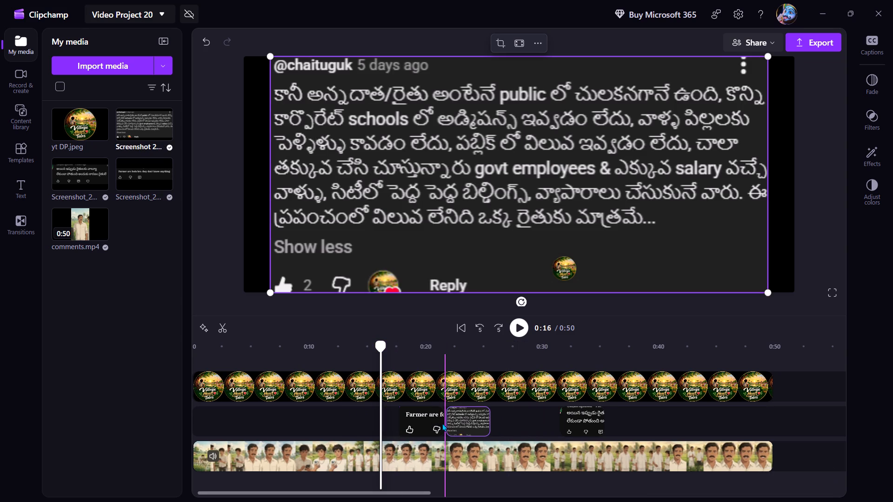
pyautogui.moveTo(442, 423); pyautogui.dragTo(442, 423)
pyautogui.moveTo(418, 423); pyautogui.dragTo(386, 419)
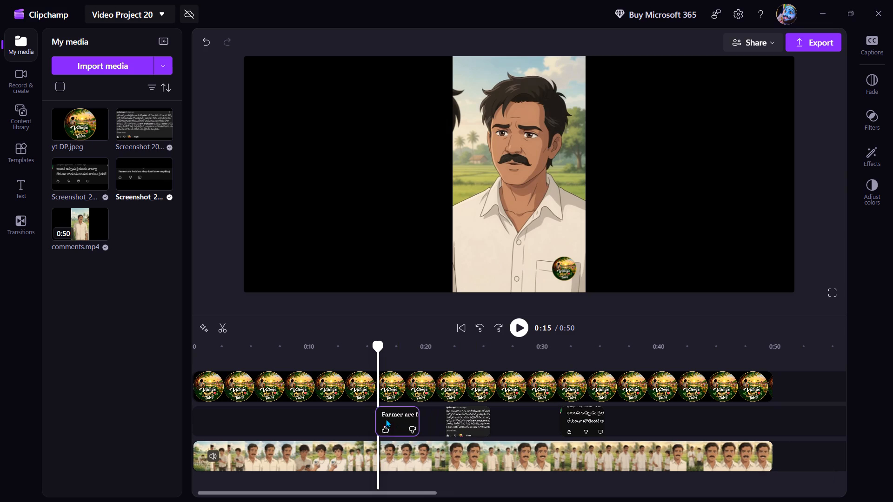
pyautogui.moveTo(386, 419); pyautogui.dragTo(382, 419)
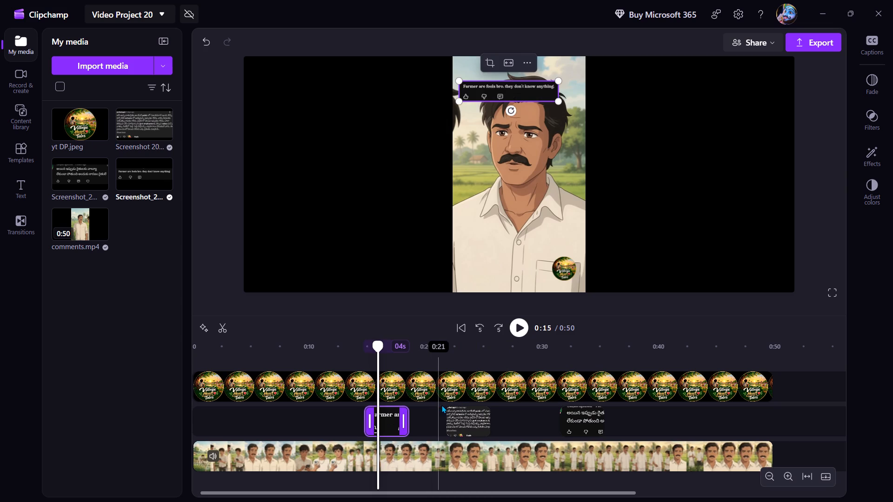
pyautogui.moveTo(464, 427); pyautogui.dragTo(451, 427)
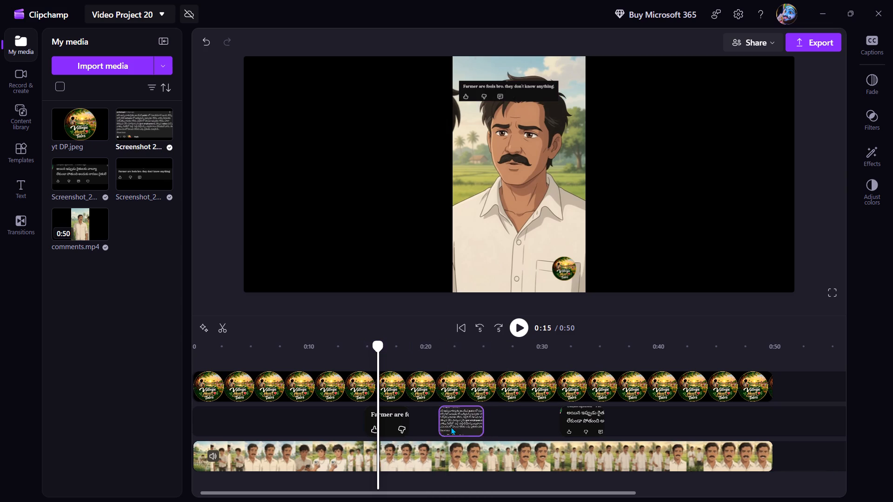
pyautogui.moveTo(451, 427); pyautogui.dragTo(429, 427)
pyautogui.moveTo(577, 424); pyautogui.dragTo(470, 427)
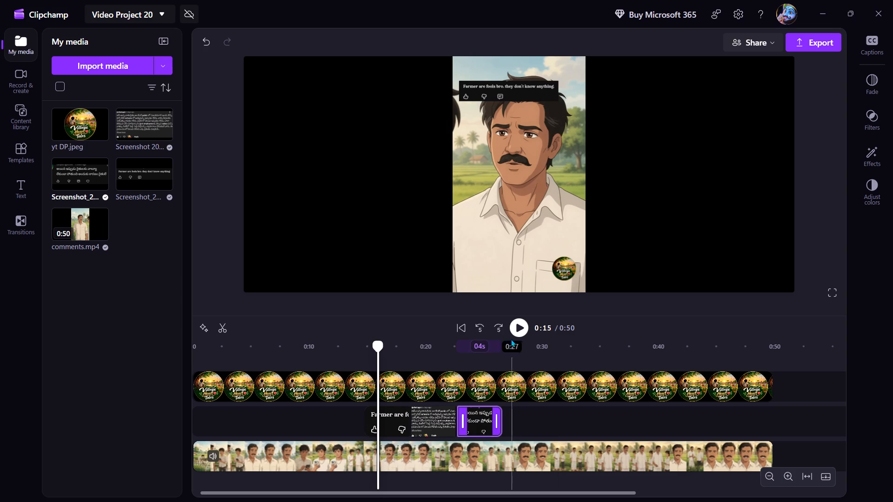
# Advance the playback to about 0:19 and shrink the long Telugu comment screenshot to roughly half the vertical video's width.
pyautogui.click(520, 324)
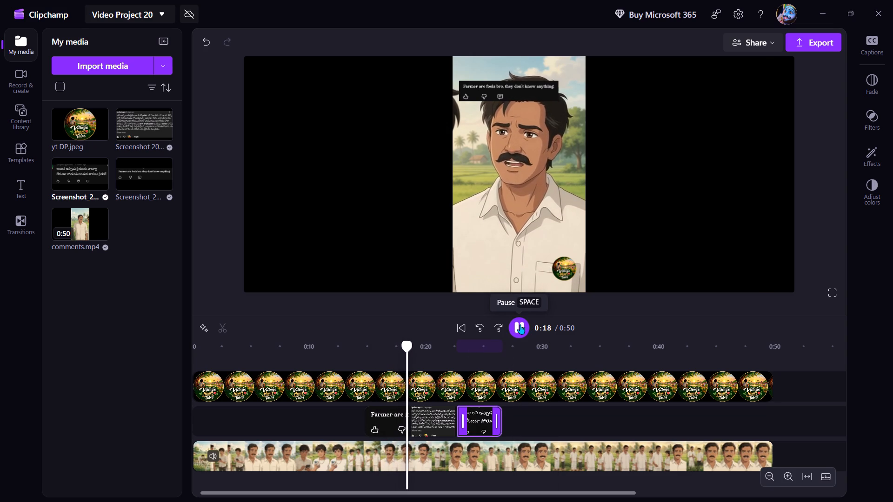
pyautogui.click(520, 324)
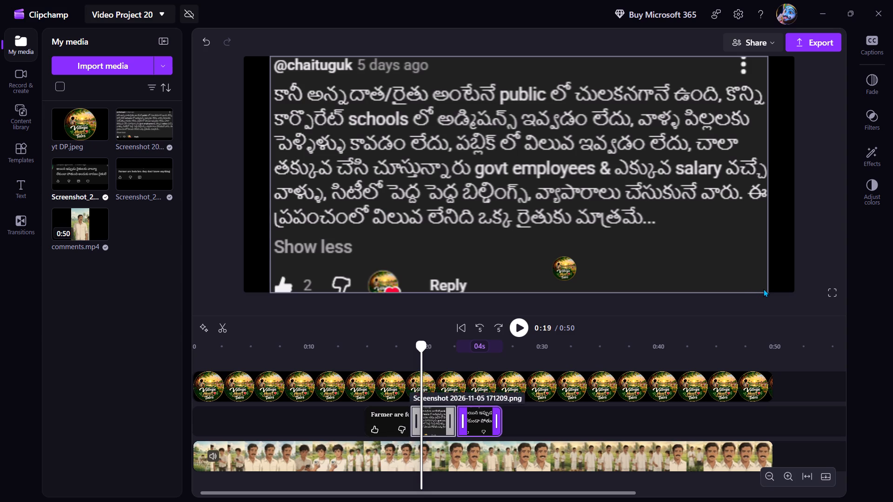
pyautogui.click(670, 225)
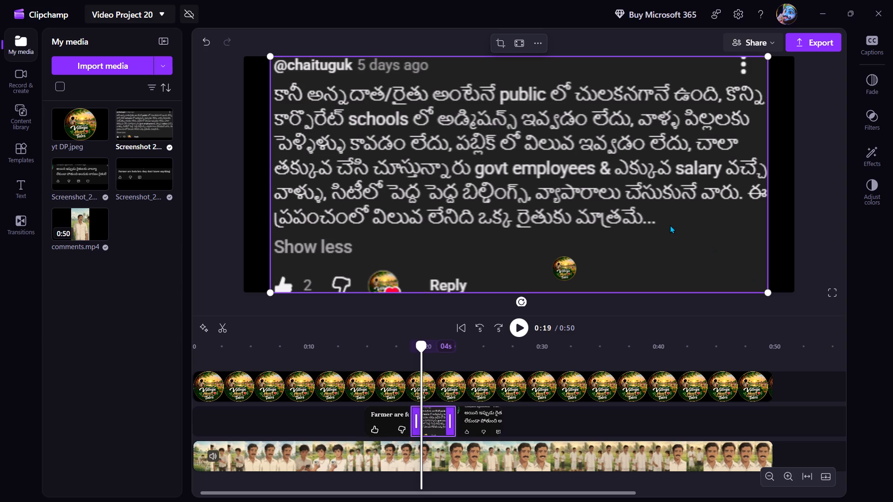
pyautogui.moveTo(767, 290); pyautogui.dragTo(766, 289)
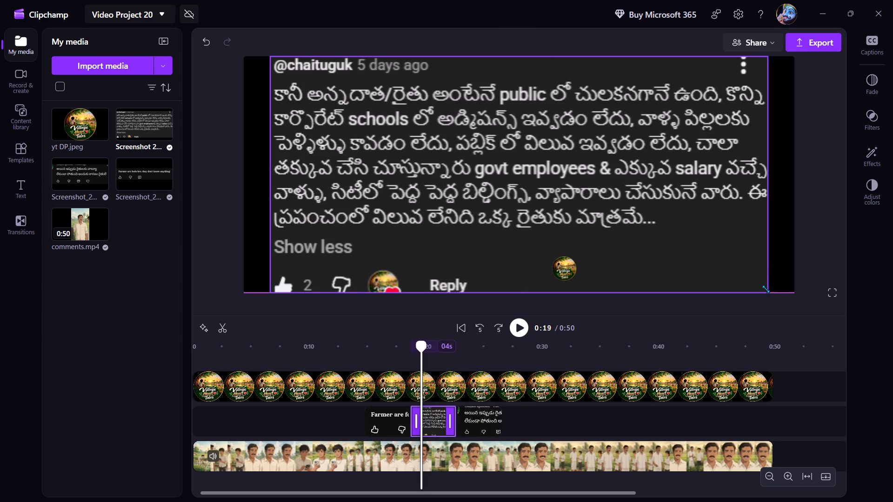
pyautogui.moveTo(766, 289); pyautogui.dragTo(390, 160)
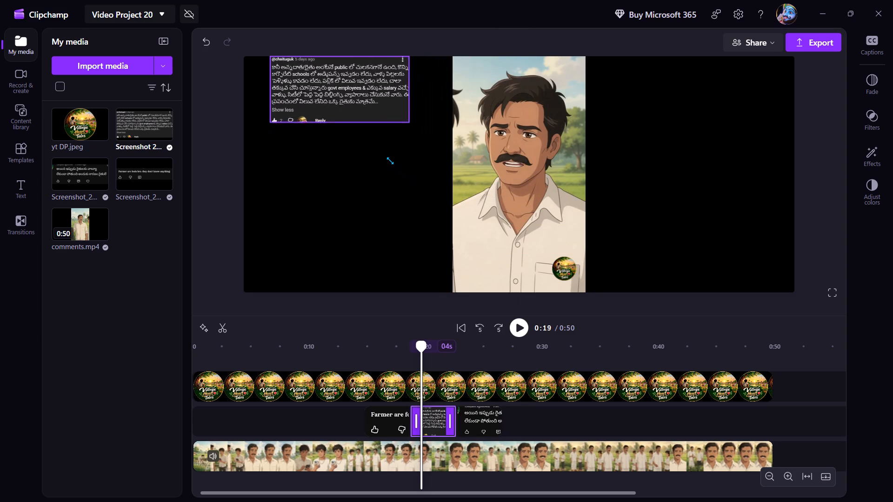
pyautogui.moveTo(390, 160); pyautogui.dragTo(328, 117)
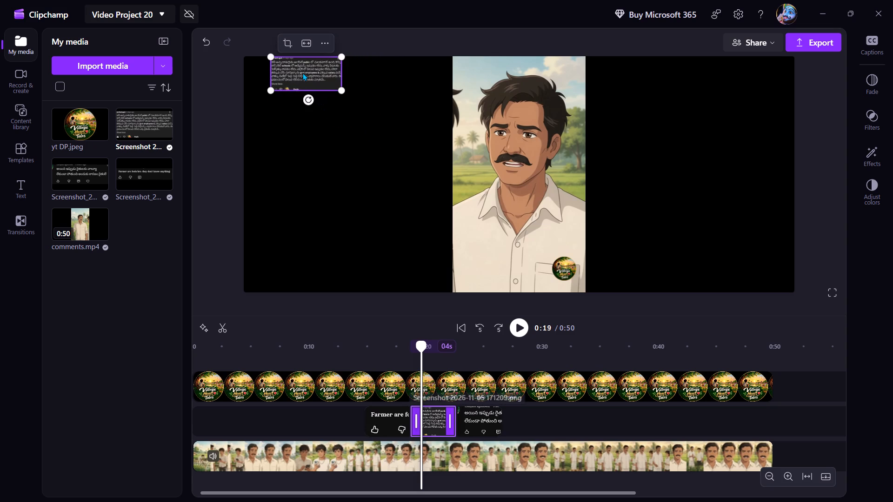
# Remove the background of the long Telugu comment screenshot.
pyautogui.click(325, 46)
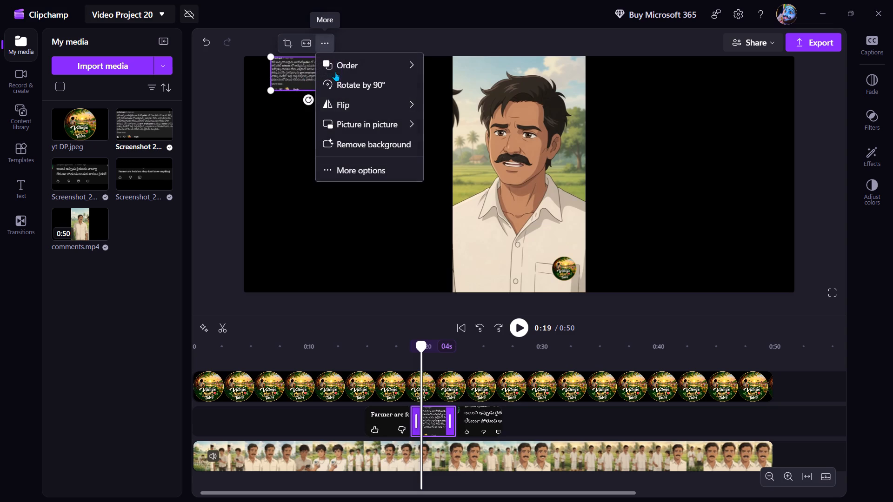
pyautogui.click(377, 145)
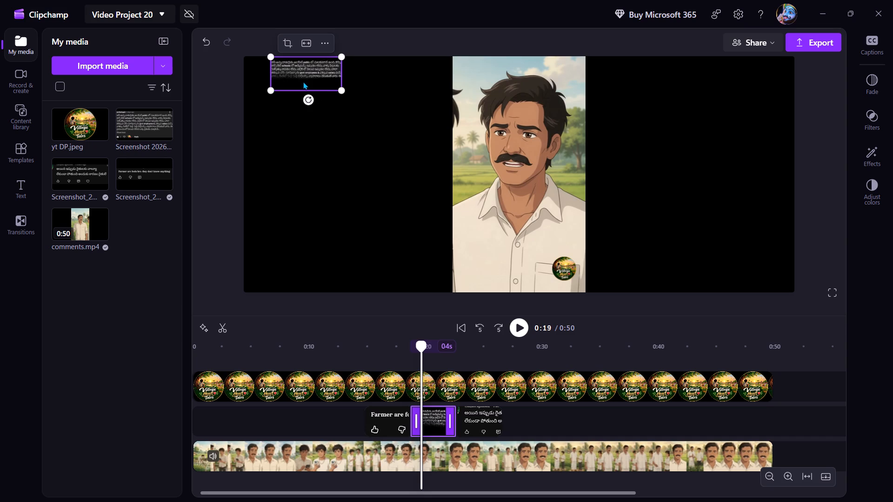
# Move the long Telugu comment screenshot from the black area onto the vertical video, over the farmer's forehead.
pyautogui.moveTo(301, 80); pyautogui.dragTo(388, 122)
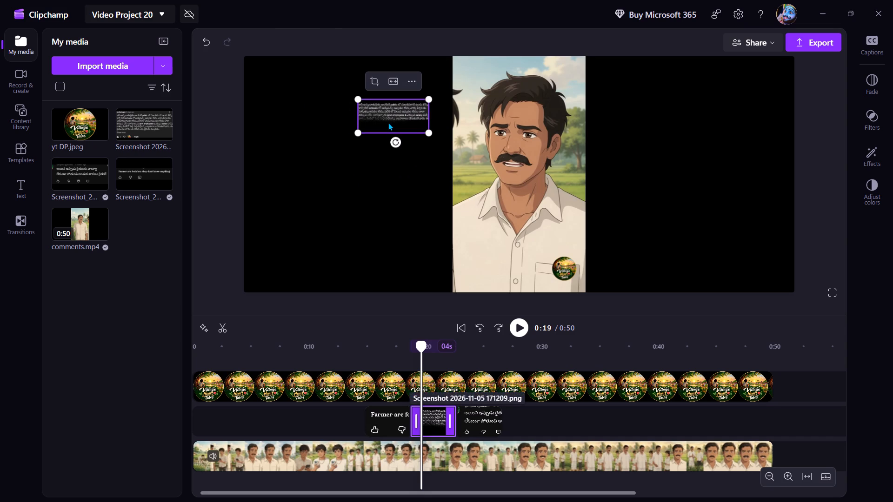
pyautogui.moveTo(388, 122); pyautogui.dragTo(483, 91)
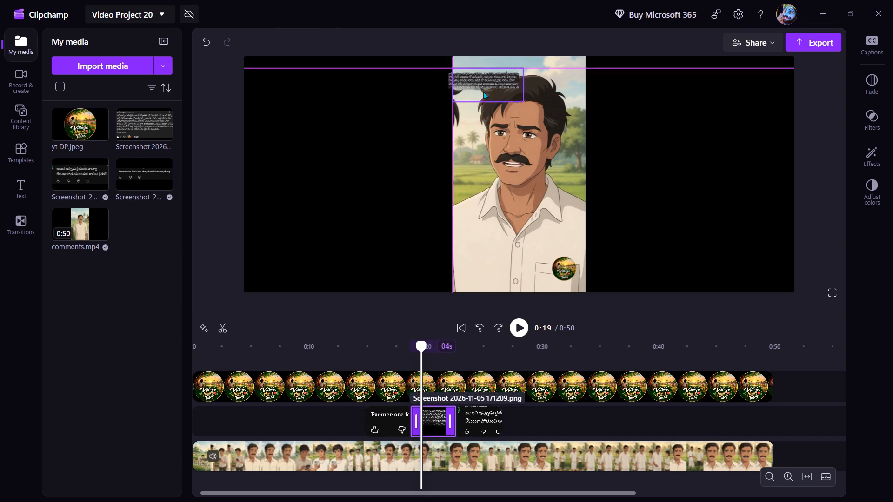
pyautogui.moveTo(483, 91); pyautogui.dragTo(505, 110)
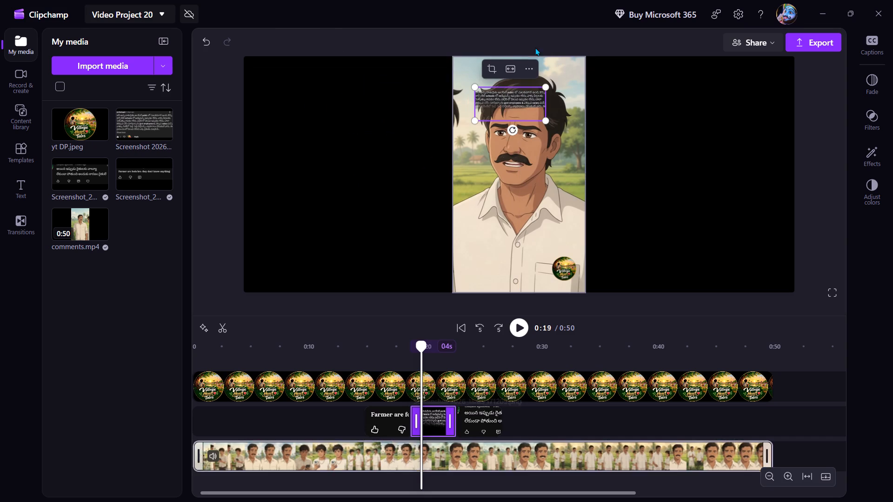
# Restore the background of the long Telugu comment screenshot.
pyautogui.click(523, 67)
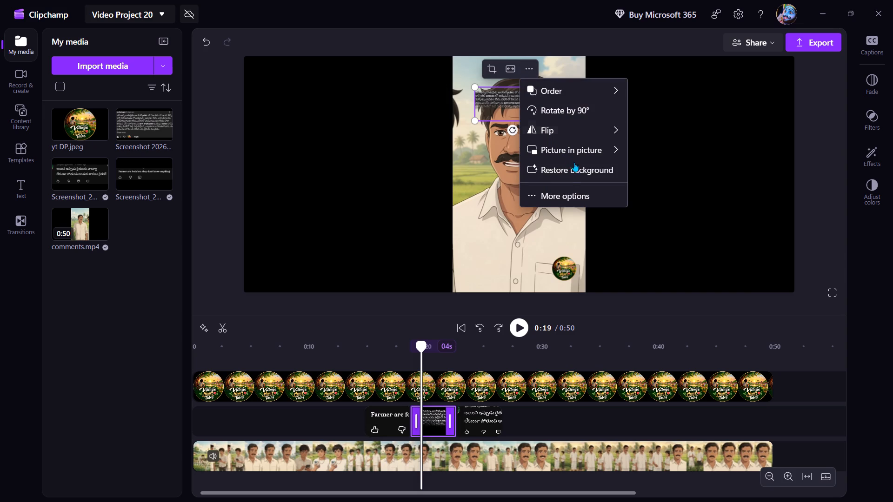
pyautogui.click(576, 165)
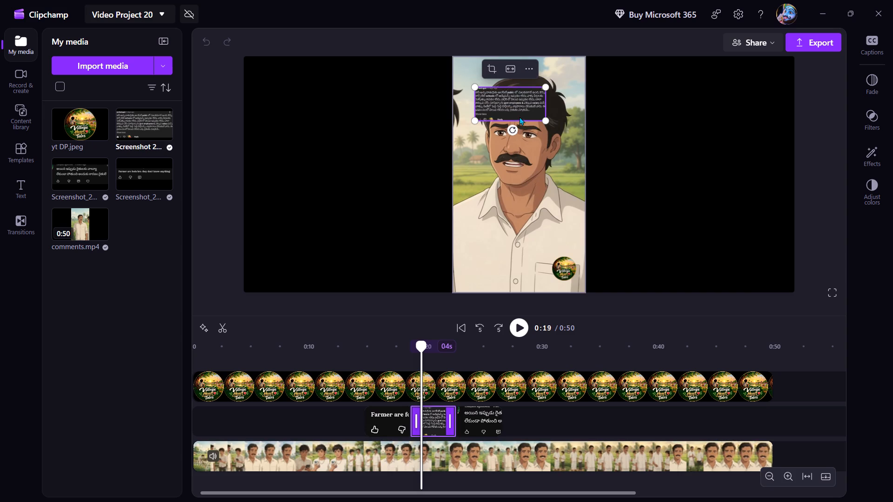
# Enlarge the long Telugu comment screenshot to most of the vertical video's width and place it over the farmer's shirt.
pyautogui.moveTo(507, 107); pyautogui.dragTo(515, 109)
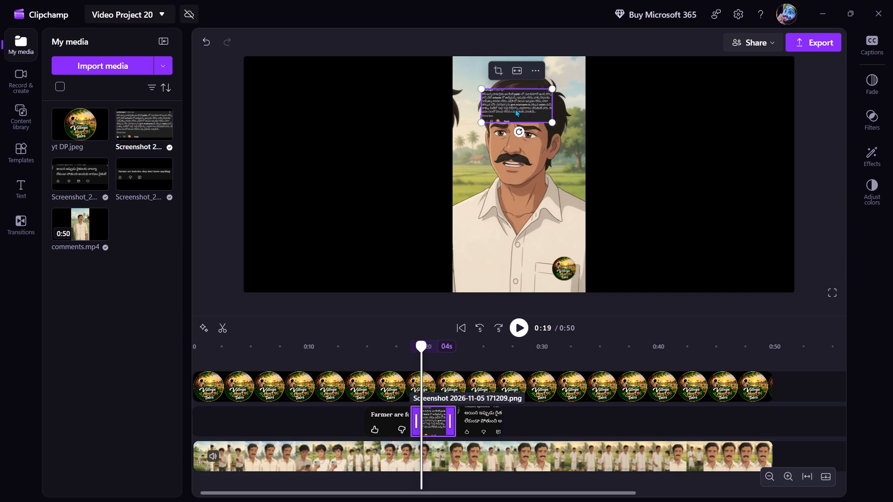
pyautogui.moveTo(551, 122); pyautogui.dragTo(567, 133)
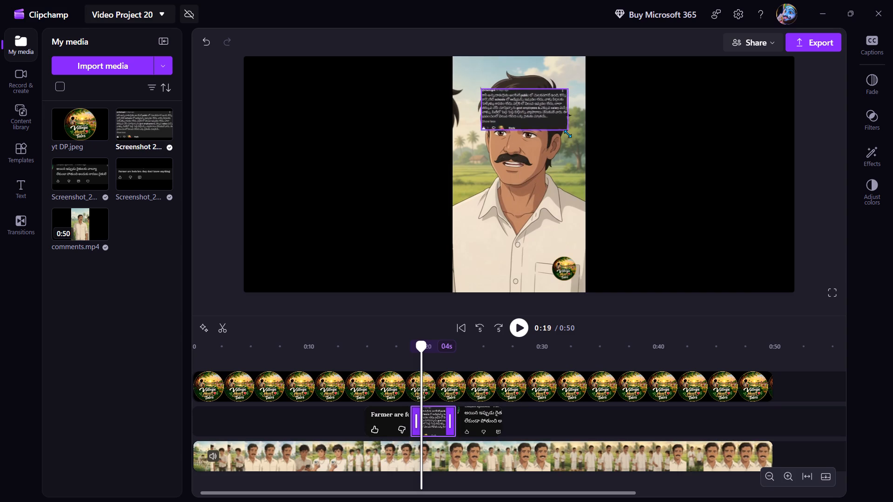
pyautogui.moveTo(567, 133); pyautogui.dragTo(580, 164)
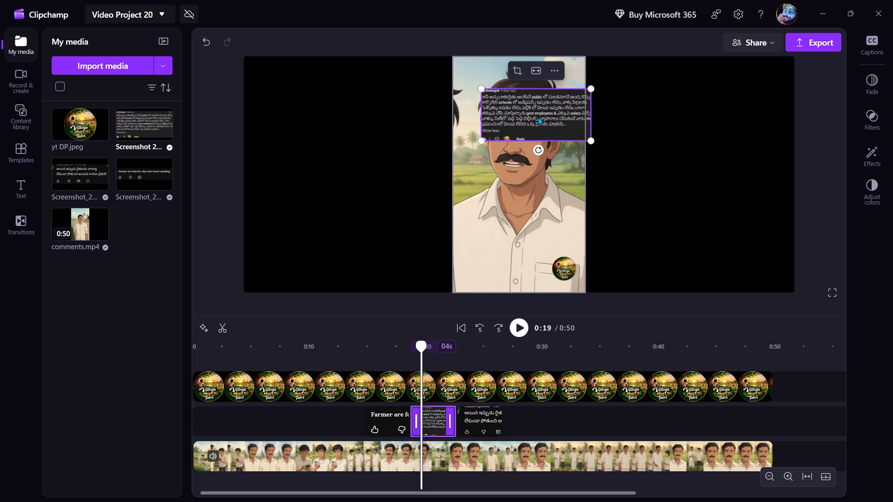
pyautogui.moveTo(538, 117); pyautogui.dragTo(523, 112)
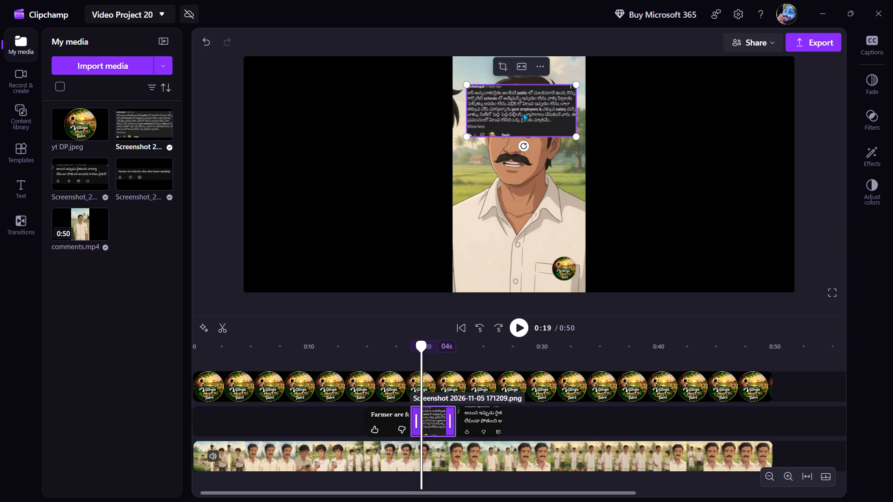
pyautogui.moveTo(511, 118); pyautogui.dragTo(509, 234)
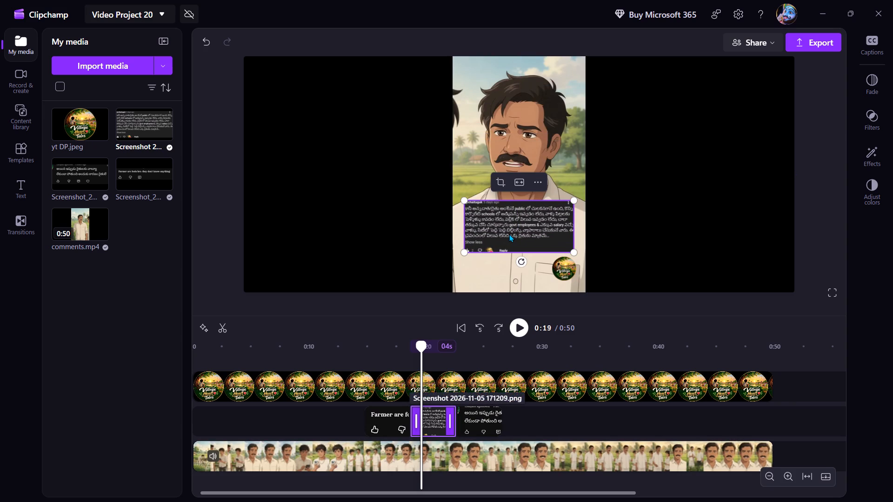
# Advance playback to about 0:23, shrink the short Telugu comment screenshot to the vertical video's width, and position it near the video's top.
pyautogui.click(484, 414)
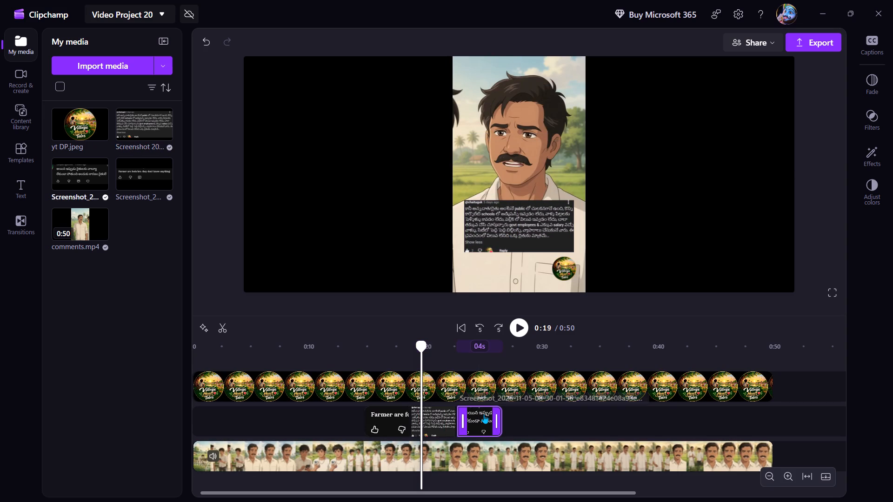
pyautogui.click(512, 333)
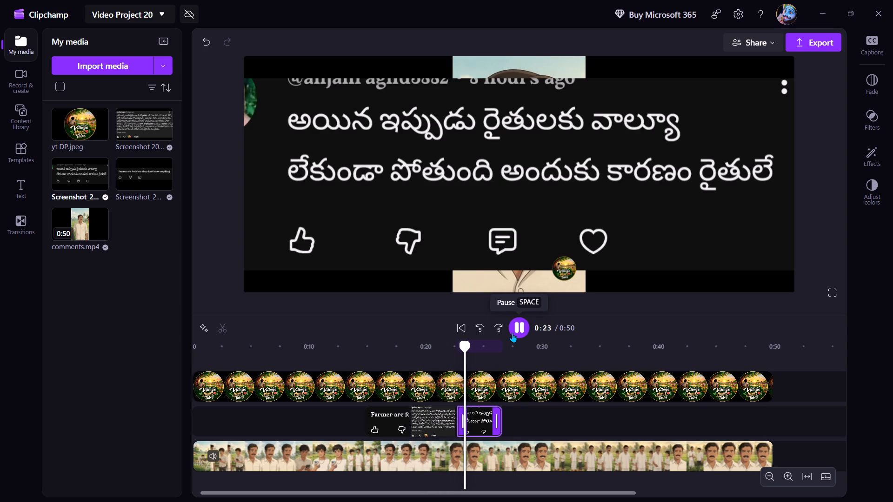
pyautogui.click(512, 333)
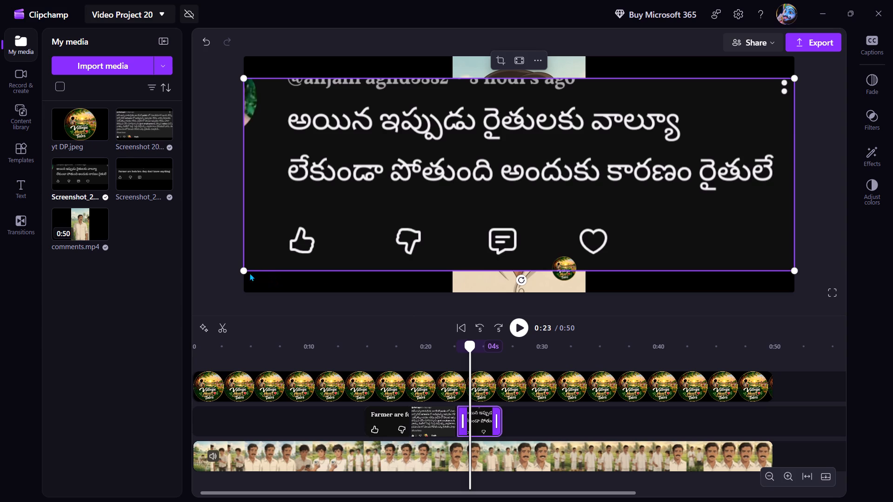
pyautogui.moveTo(245, 271); pyautogui.dragTo(336, 255)
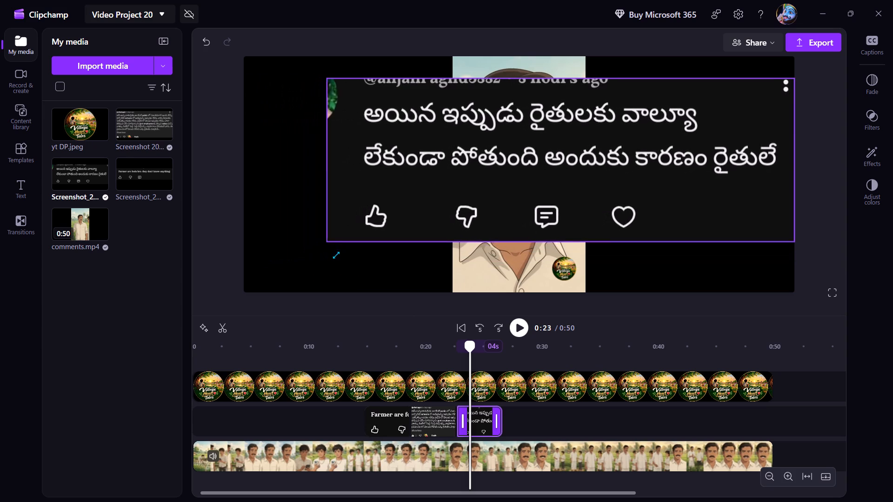
pyautogui.moveTo(336, 255); pyautogui.dragTo(555, 206)
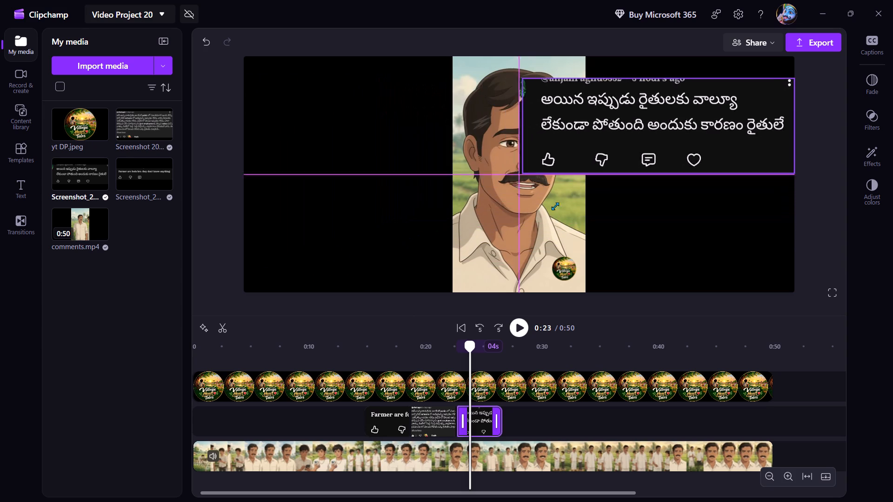
pyautogui.moveTo(555, 206); pyautogui.dragTo(760, 198)
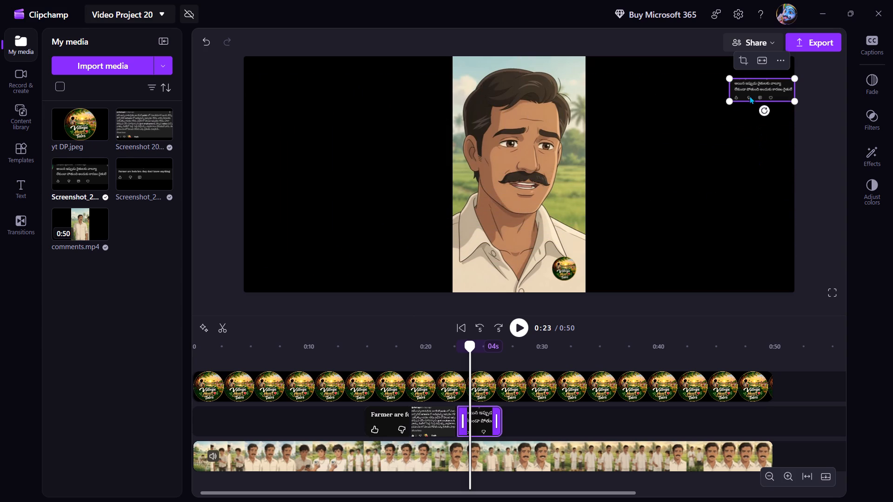
pyautogui.moveTo(732, 101); pyautogui.dragTo(686, 160)
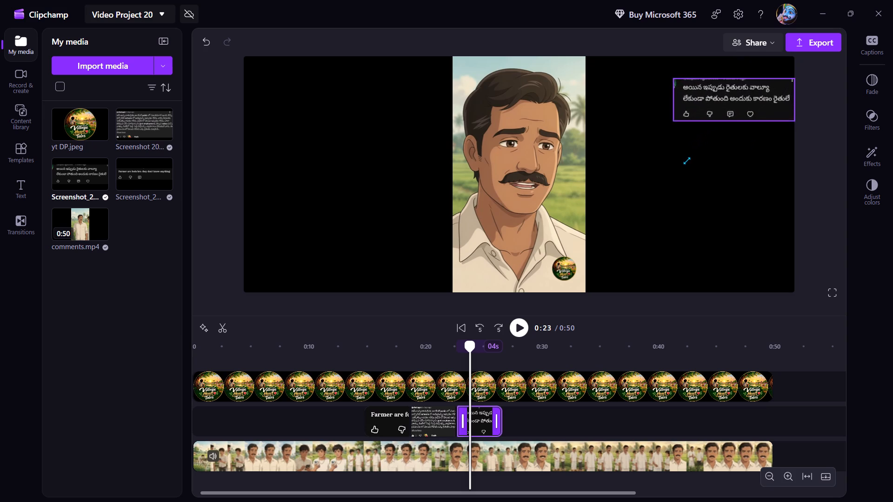
pyautogui.moveTo(686, 160); pyautogui.dragTo(679, 171)
pyautogui.moveTo(713, 104); pyautogui.dragTo(564, 105)
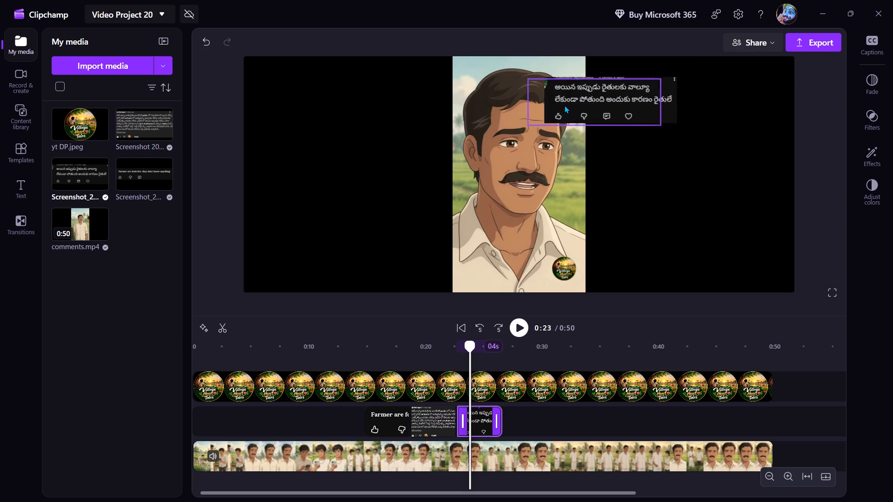
pyautogui.moveTo(564, 105); pyautogui.dragTo(503, 96)
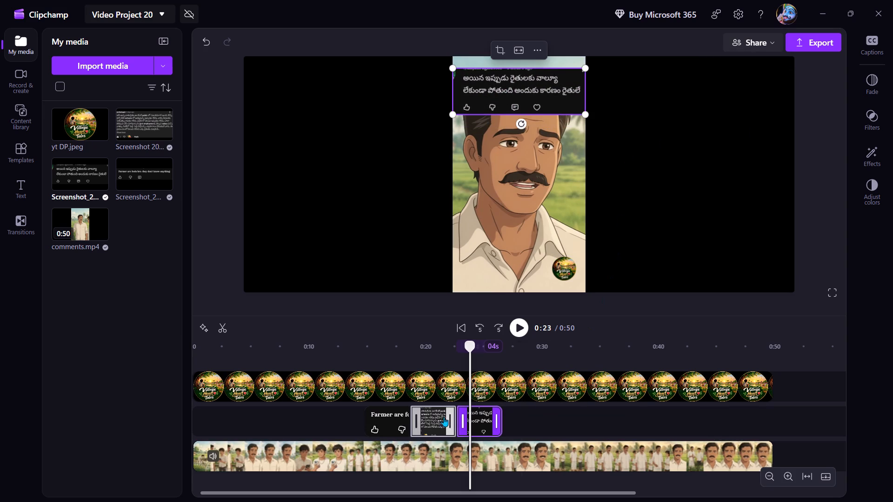
# Delete the long Telugu comment screenshot from the timeline.
pyautogui.rightClick(421, 424)
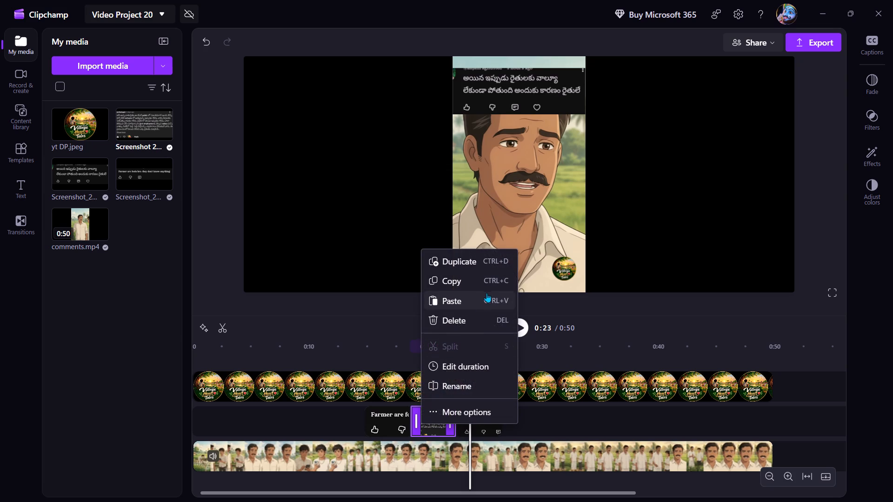
pyautogui.click(474, 324)
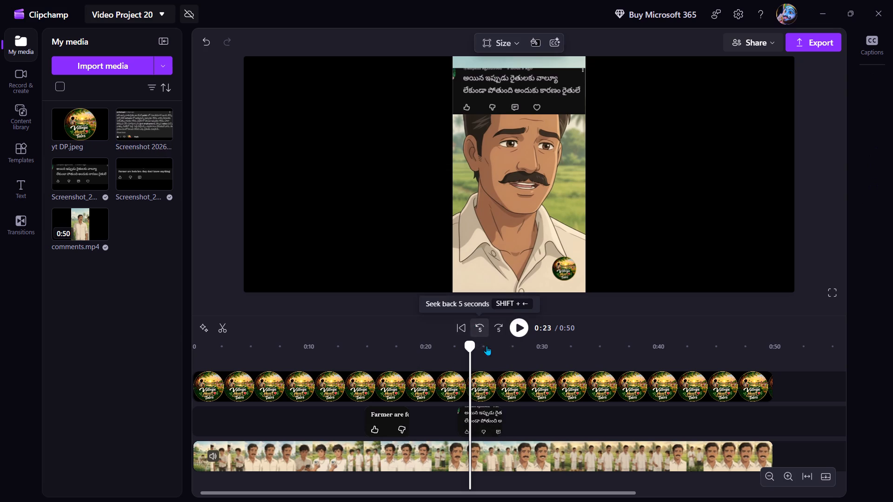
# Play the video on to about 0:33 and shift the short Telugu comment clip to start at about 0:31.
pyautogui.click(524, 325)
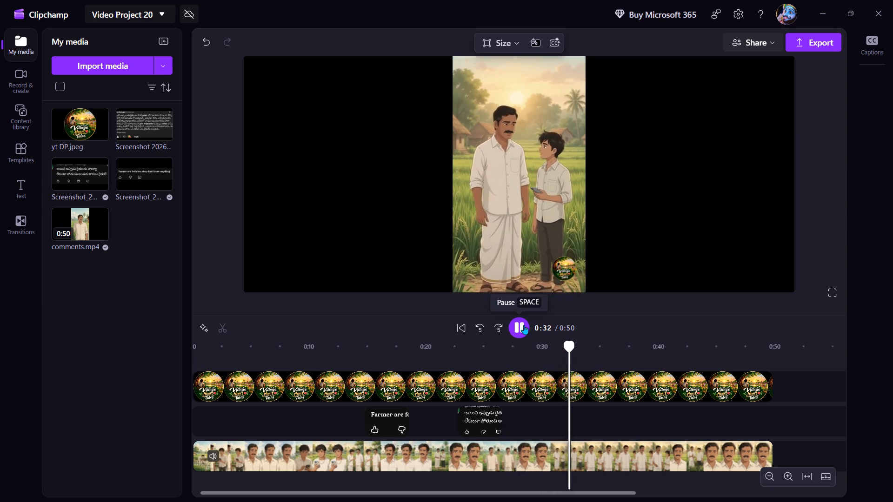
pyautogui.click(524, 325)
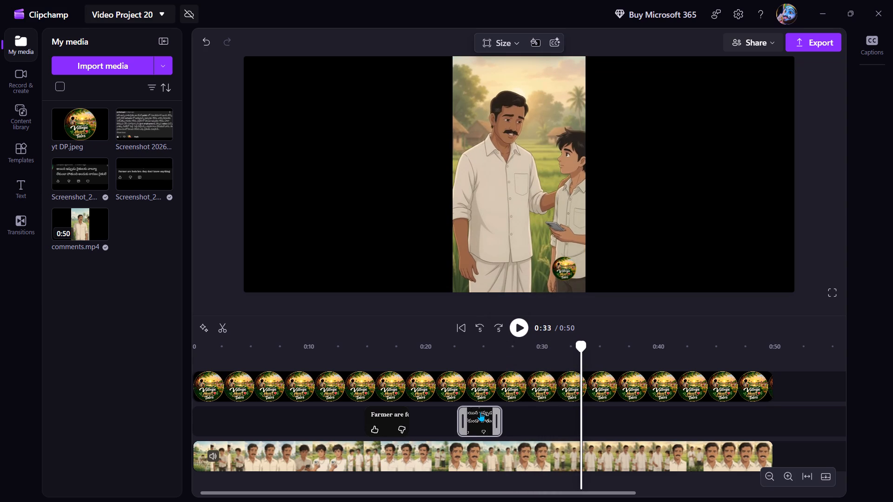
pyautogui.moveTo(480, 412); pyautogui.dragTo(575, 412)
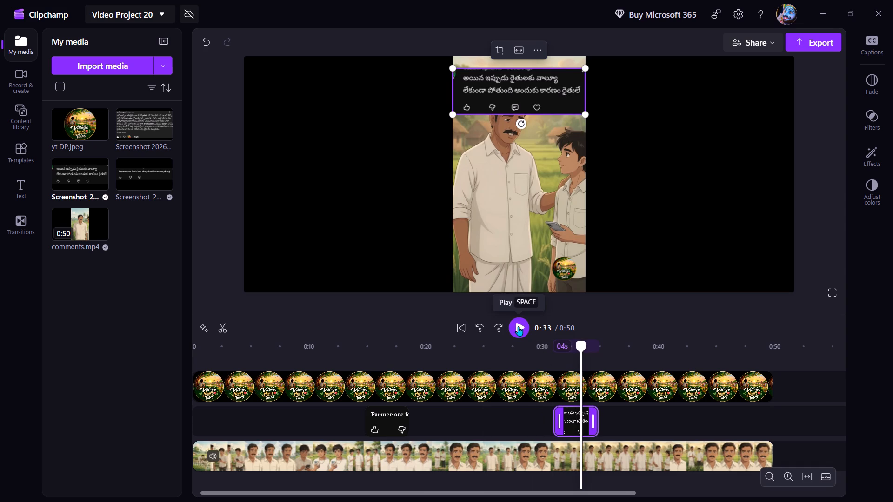
# Play the video through to its end, then replay it from the start up to about 0:14.
pyautogui.click(518, 326)
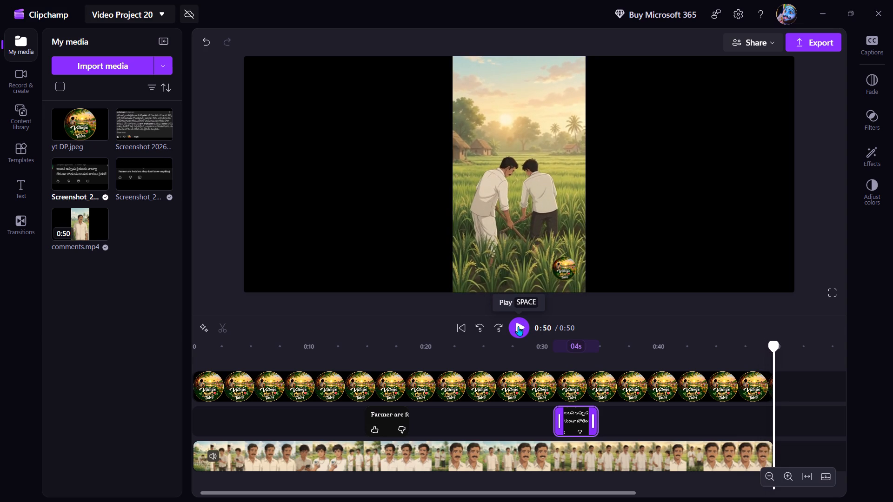
pyautogui.click(518, 326)
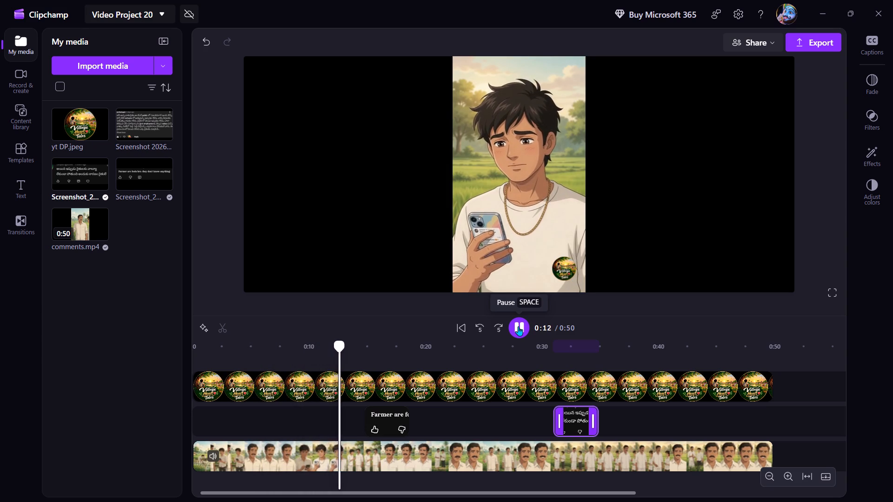
pyautogui.click(518, 326)
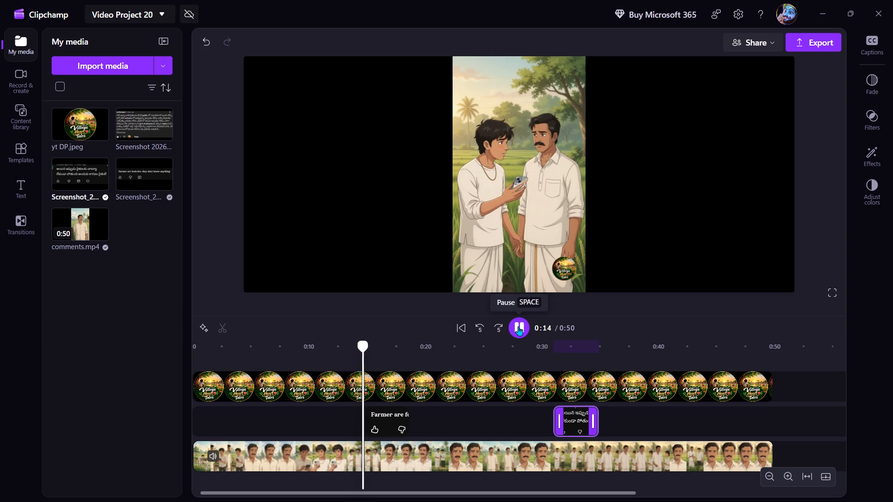
# Shift the "Farmer are fools" clip to start at about 0:11 and place the short Telugu comment right after it, at about 0:15.
pyautogui.moveTo(393, 415); pyautogui.dragTo(353, 420)
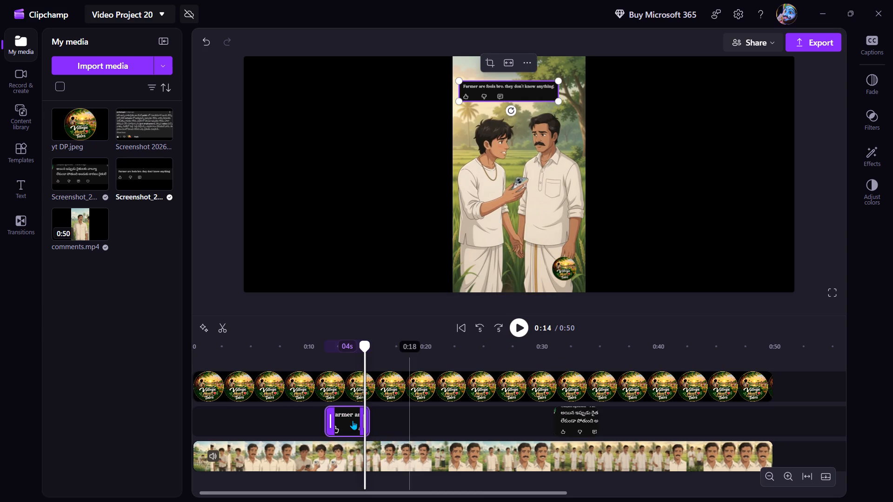
pyautogui.moveTo(573, 419); pyautogui.dragTo(479, 431)
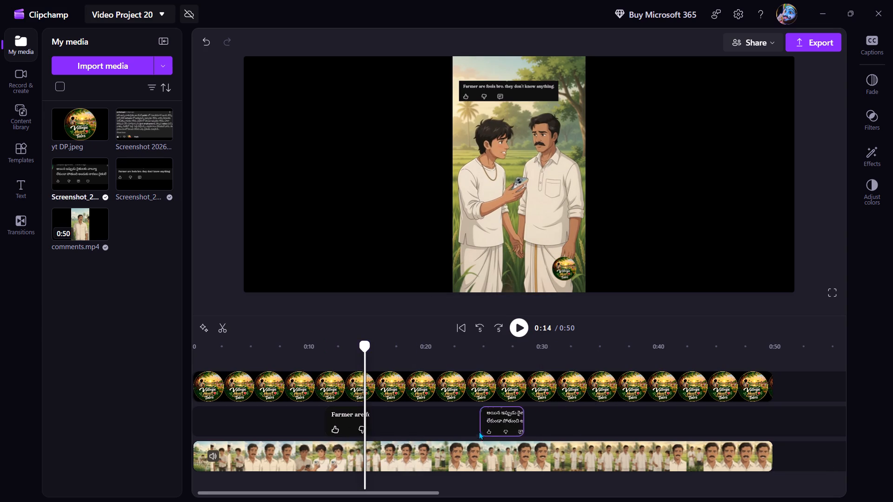
pyautogui.moveTo(479, 431); pyautogui.dragTo(367, 414)
# Widen the "Farmer are fools" screenshot to the vertical video's full width and move it slightly closer to the video's top.
pyautogui.click(344, 416)
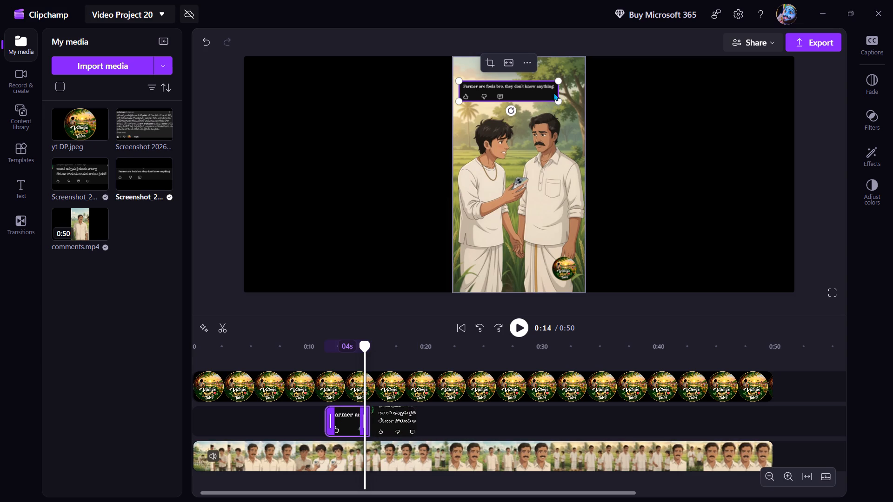
pyautogui.moveTo(557, 100); pyautogui.dragTo(584, 104)
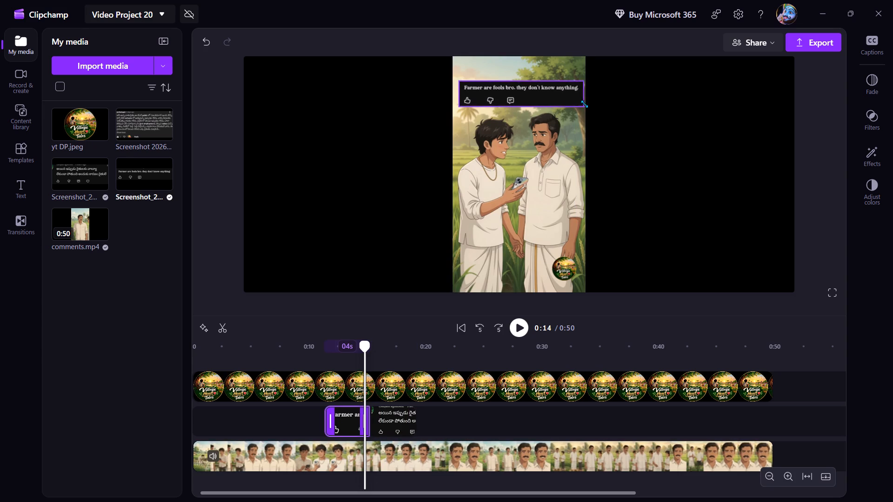
pyautogui.moveTo(584, 104); pyautogui.dragTo(586, 105)
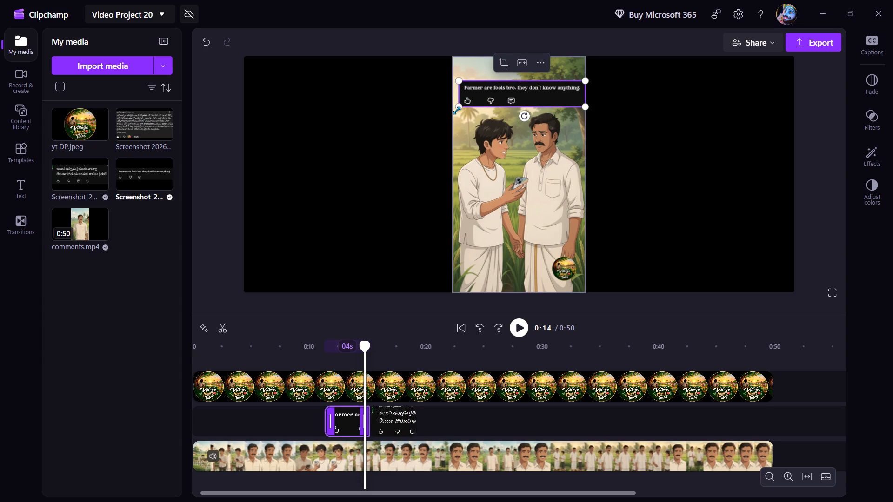
pyautogui.moveTo(456, 110); pyautogui.dragTo(451, 115)
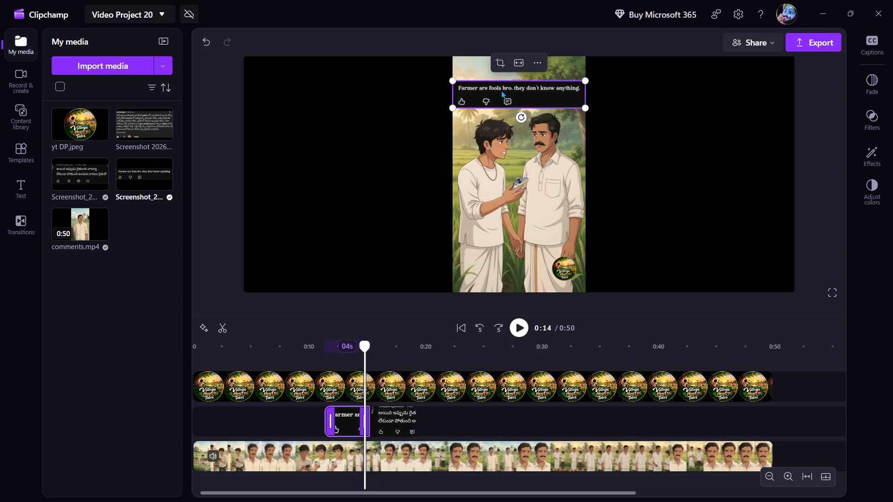
pyautogui.moveTo(513, 89); pyautogui.dragTo(510, 79)
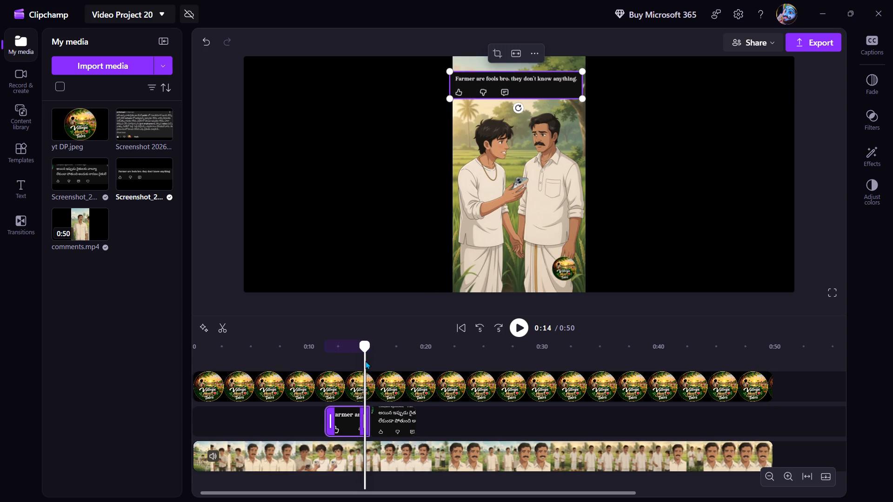
# Return the playback position to the beginning of the video at 0:00.
pyautogui.moveTo(365, 361); pyautogui.dragTo(163, 366)
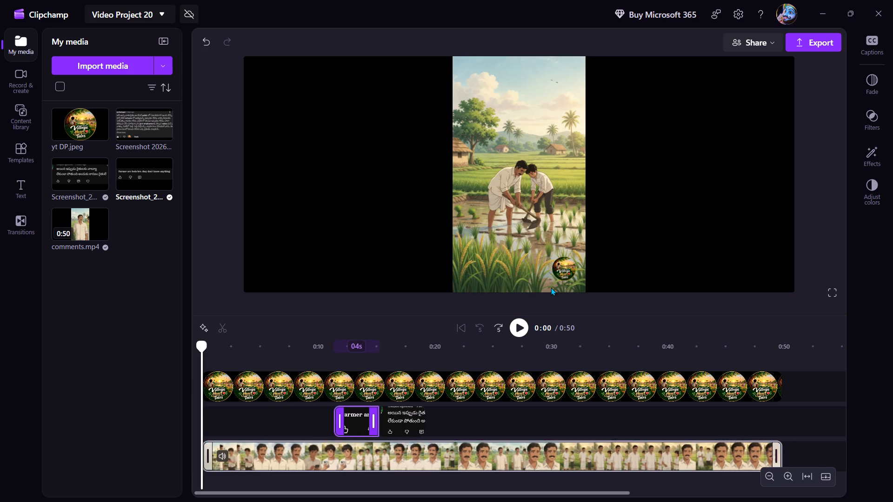
# Play the video from the start through the comment overlays and trim the "Farmer are fools" clip to end at about 0:14.
pyautogui.click(518, 329)
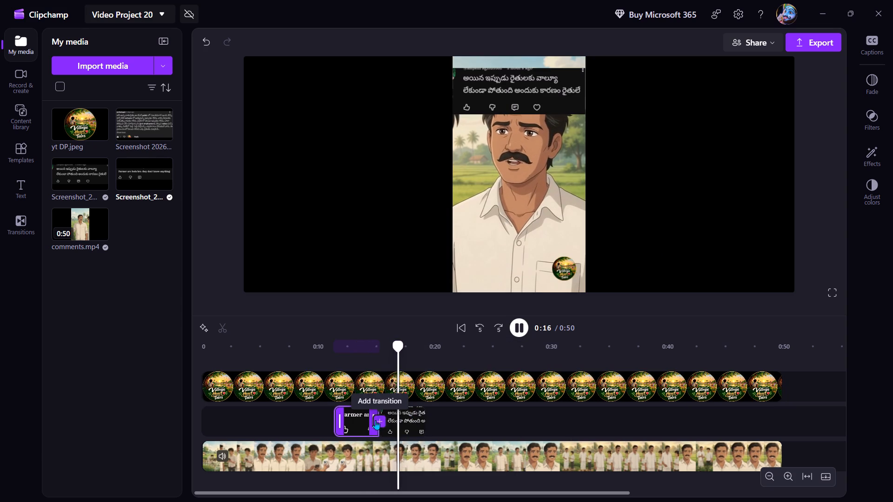
pyautogui.moveTo(370, 419); pyautogui.dragTo(356, 419)
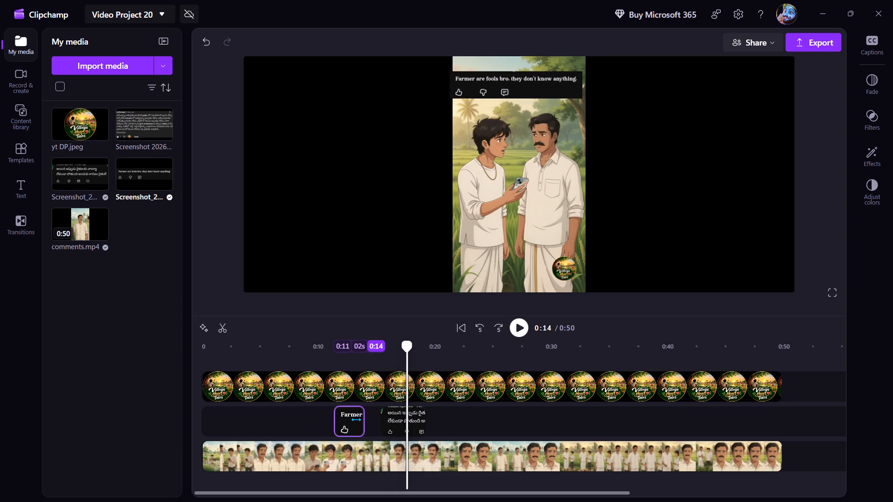
pyautogui.moveTo(356, 419); pyautogui.dragTo(356, 420)
# Move the Telugu comment clip directly after the "Farmer are fools" clip, at about 0:14, and shorten it to about 2 seconds.
pyautogui.moveTo(392, 422); pyautogui.dragTo(378, 423)
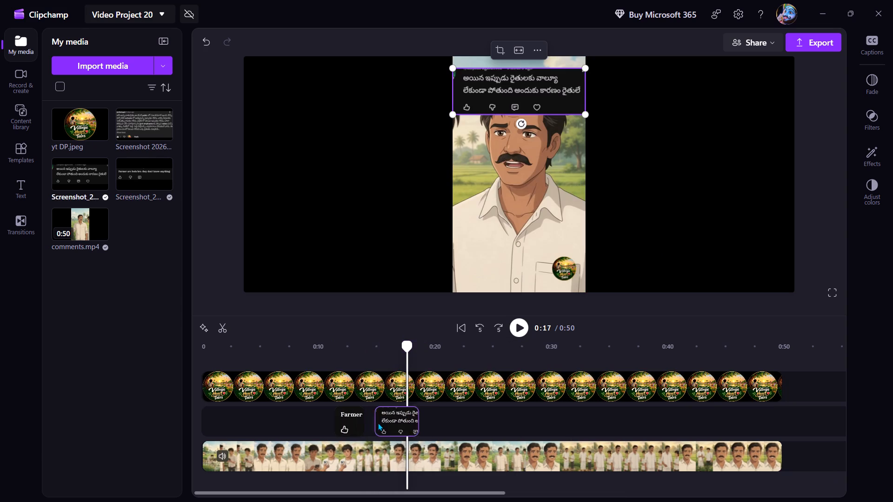
pyautogui.moveTo(378, 423); pyautogui.dragTo(369, 423)
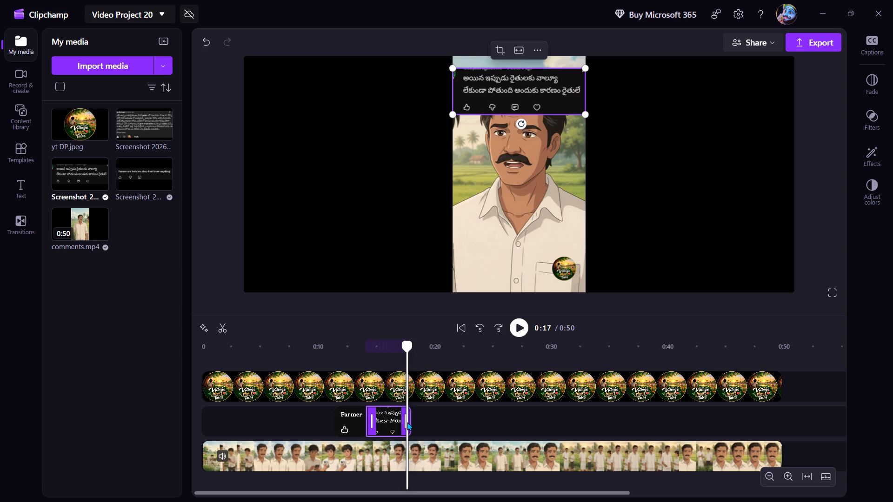
pyautogui.click(407, 422)
pyautogui.moveTo(403, 422); pyautogui.dragTo(385, 421)
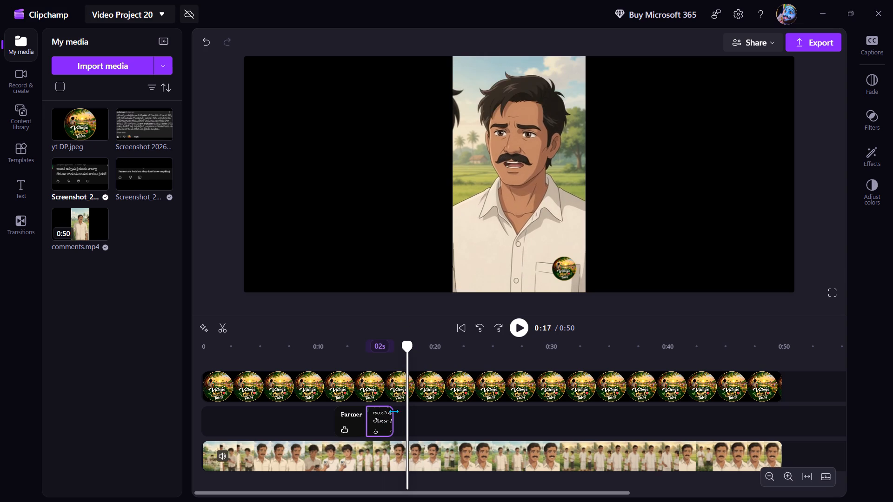
# Replay the video from 0:00 to about 0:49 to check the retimed comment overlays.
pyautogui.moveTo(406, 358); pyautogui.dragTo(157, 380)
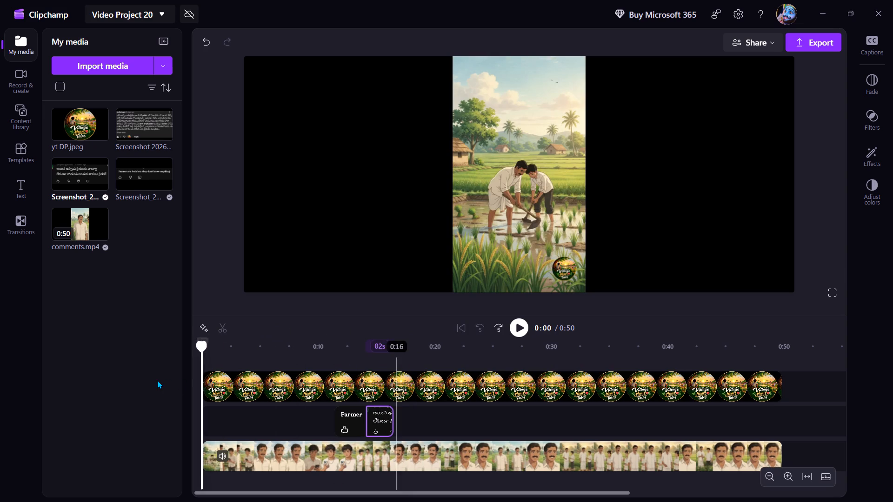
pyautogui.click(518, 324)
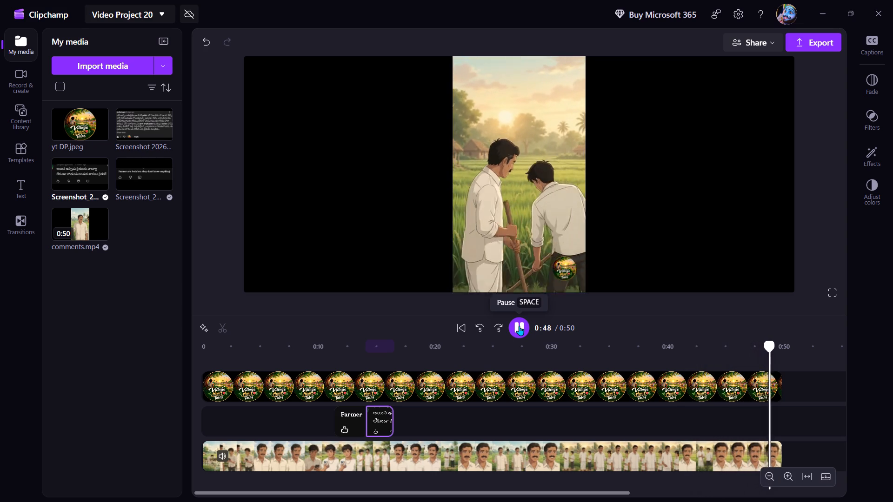
pyautogui.click(519, 326)
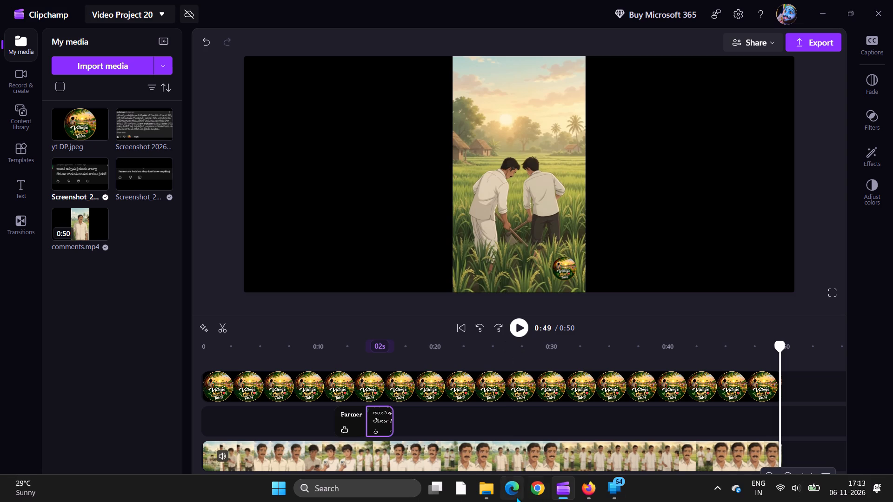
pyautogui.click(535, 495)
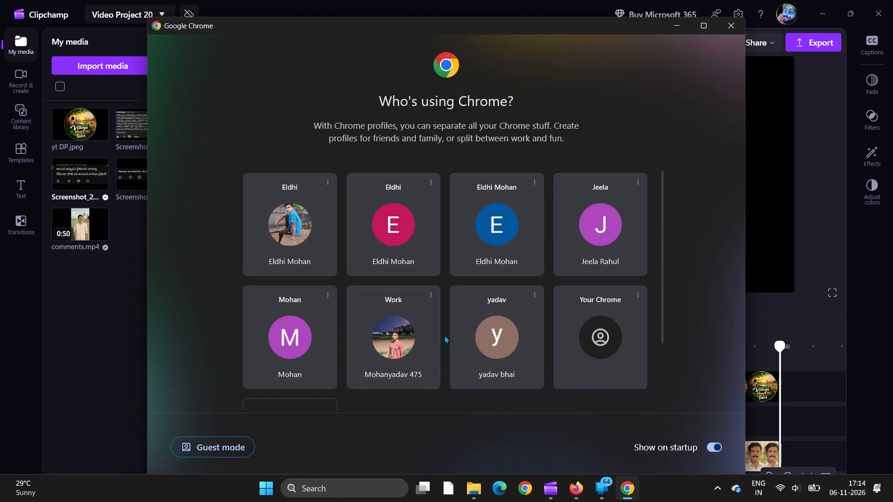
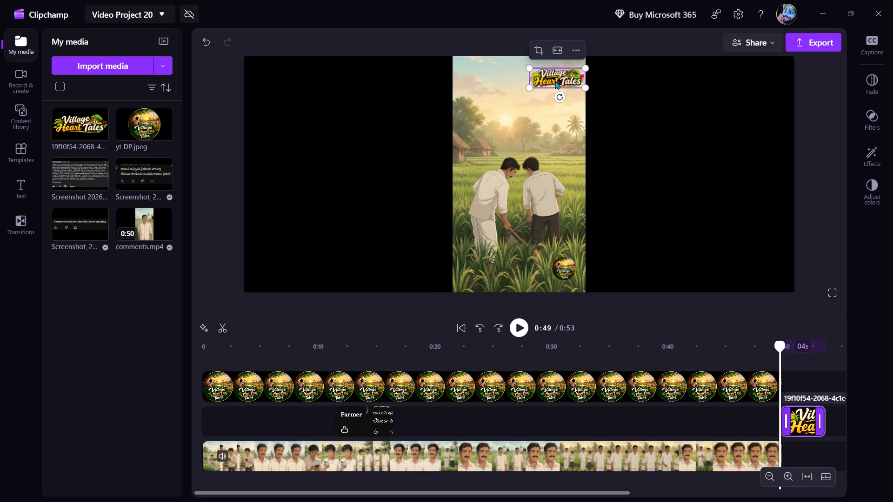
pyautogui.moveTo(555, 81); pyautogui.dragTo(547, 81)
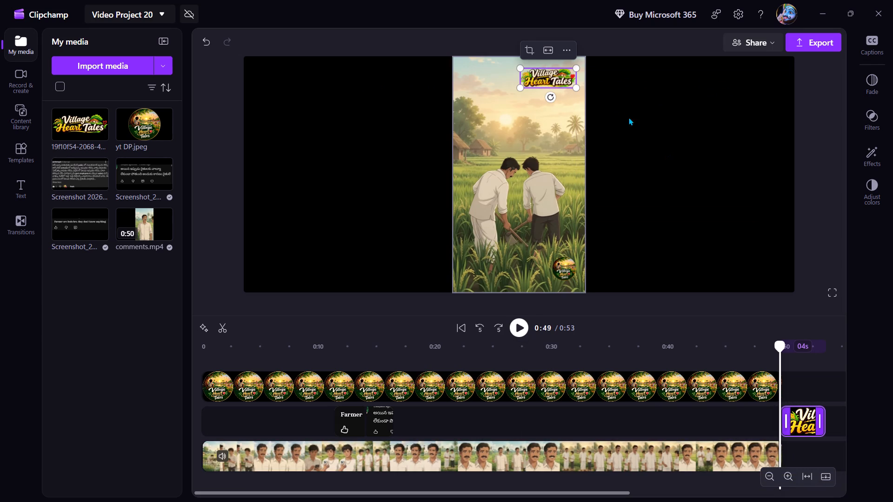
pyautogui.moveTo(562, 78); pyautogui.dragTo(567, 64)
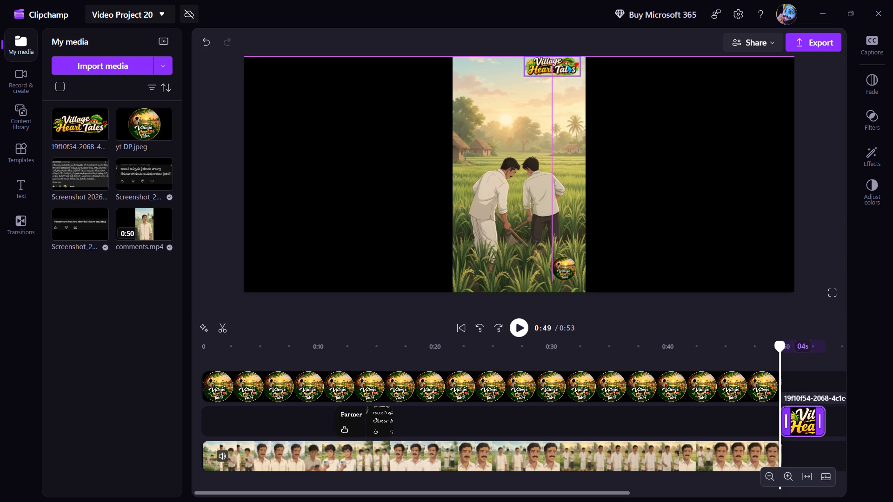
pyautogui.moveTo(567, 64); pyautogui.dragTo(613, 74)
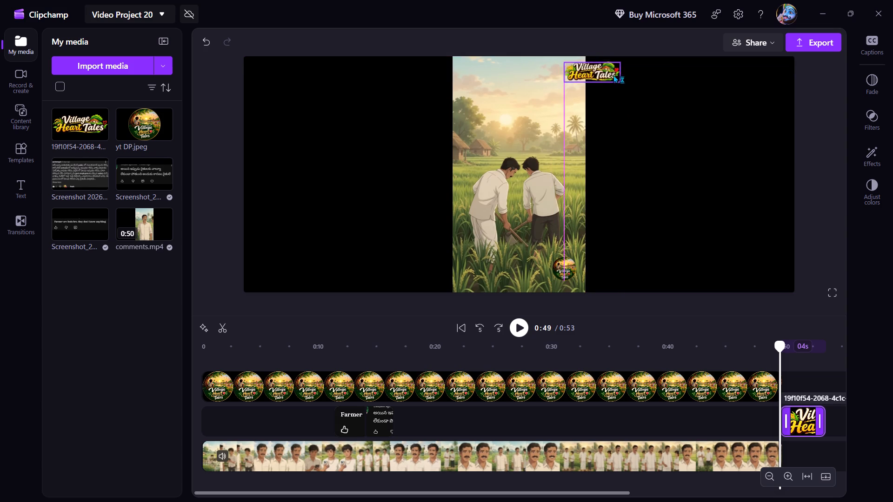
pyautogui.moveTo(613, 74); pyautogui.dragTo(573, 70)
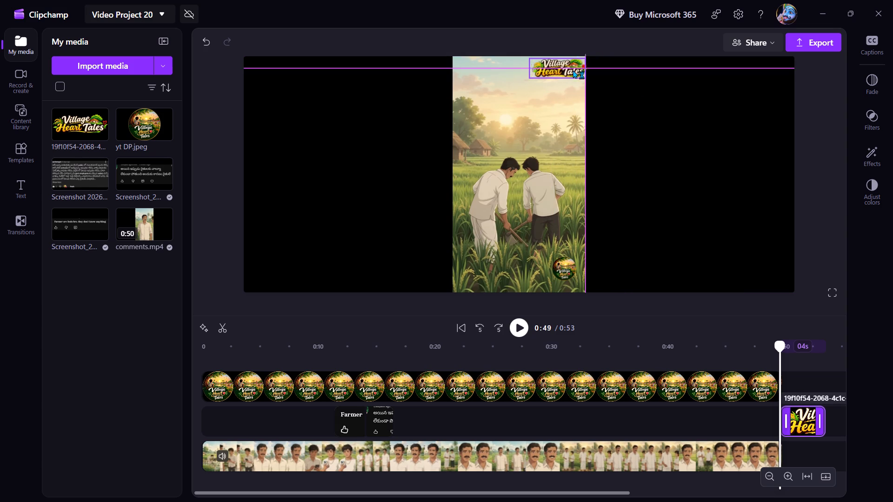
pyautogui.moveTo(573, 70); pyautogui.dragTo(572, 67)
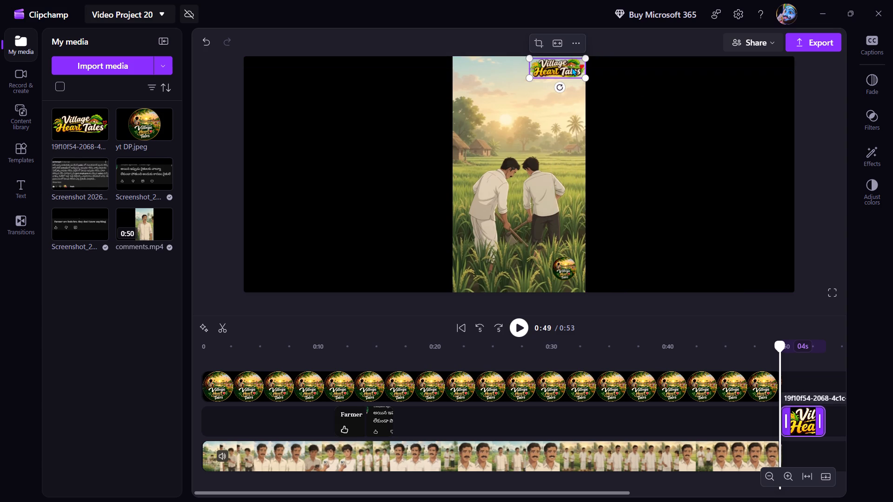
pyautogui.click(651, 131)
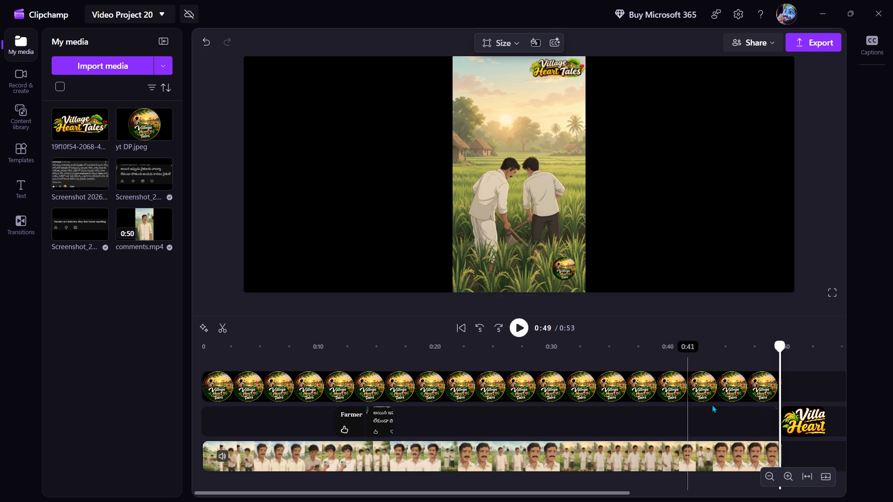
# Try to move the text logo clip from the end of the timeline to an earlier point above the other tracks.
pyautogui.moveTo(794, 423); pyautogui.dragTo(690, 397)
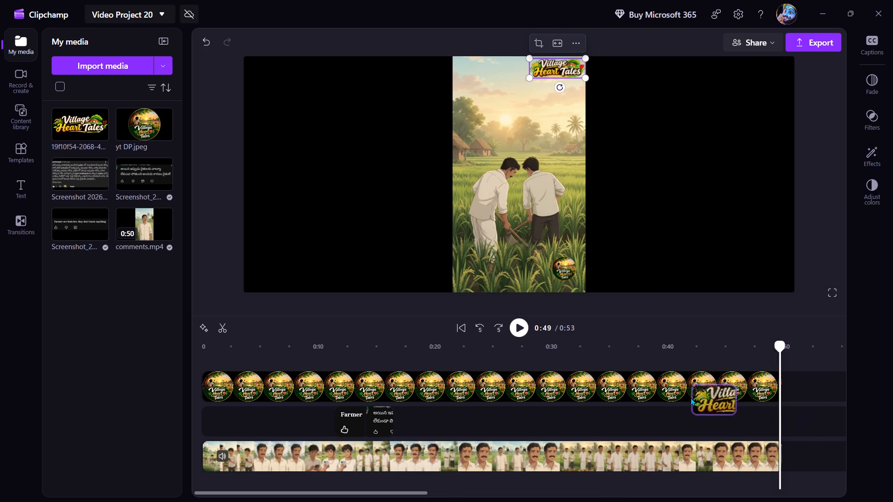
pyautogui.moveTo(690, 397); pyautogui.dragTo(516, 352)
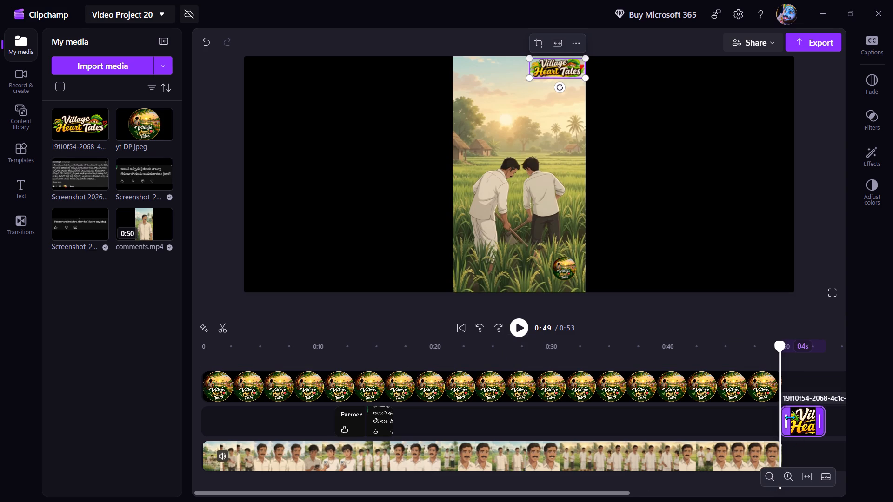
# Extend the start of the text logo clip earlier on the timeline so it lasts about 7 seconds.
pyautogui.click(790, 417)
pyautogui.moveTo(790, 417); pyautogui.dragTo(687, 390)
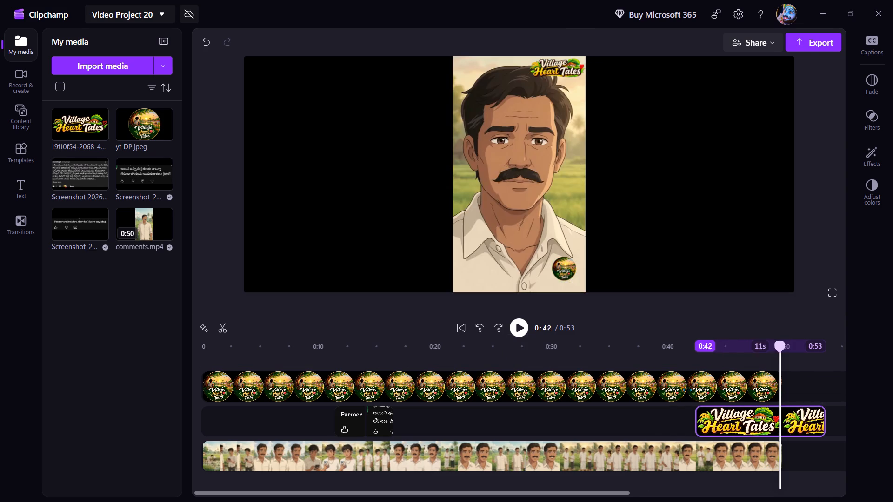
pyautogui.moveTo(687, 390); pyautogui.dragTo(340, 446)
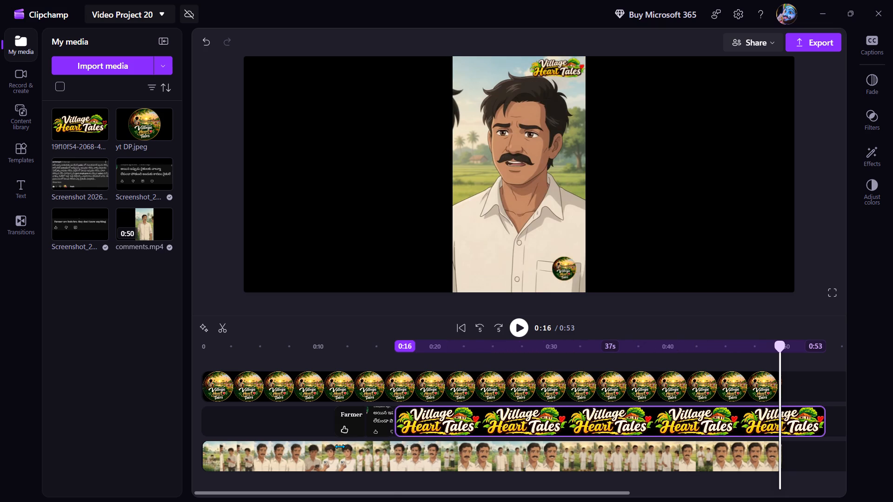
pyautogui.moveTo(340, 446); pyautogui.dragTo(820, 426)
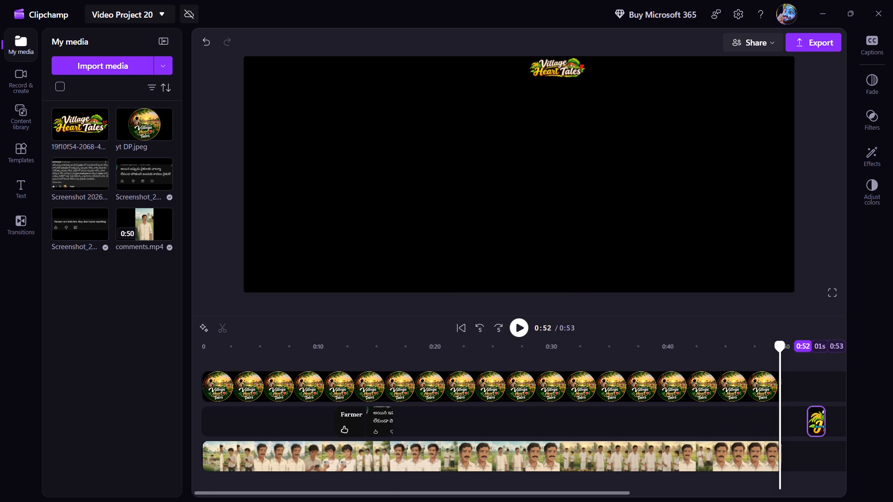
pyautogui.moveTo(820, 426); pyautogui.dragTo(733, 433)
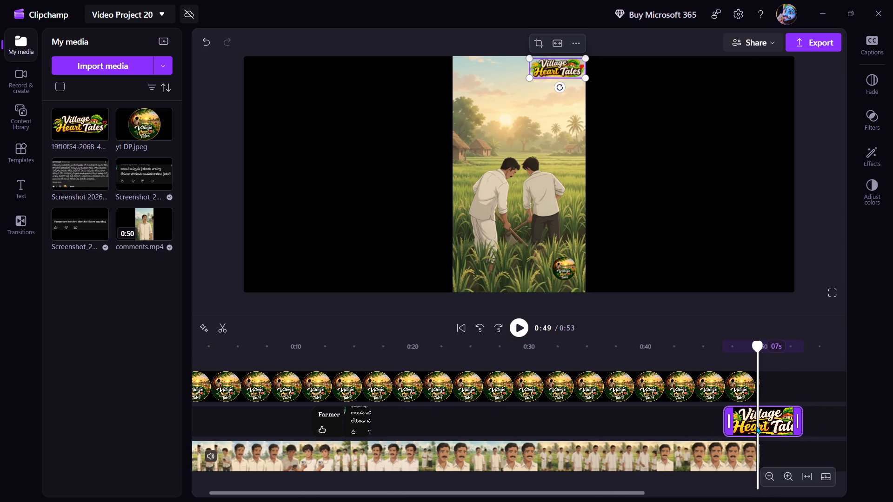
# Move the text logo clip onto a new track above the circular logo track, starting at about 0:26.
pyautogui.moveTo(767, 419); pyautogui.dragTo(610, 377)
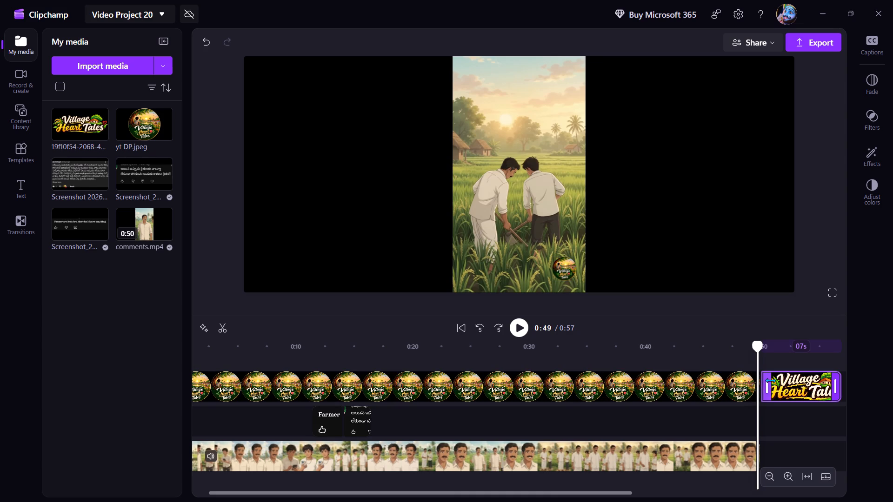
pyautogui.moveTo(770, 380); pyautogui.dragTo(708, 390)
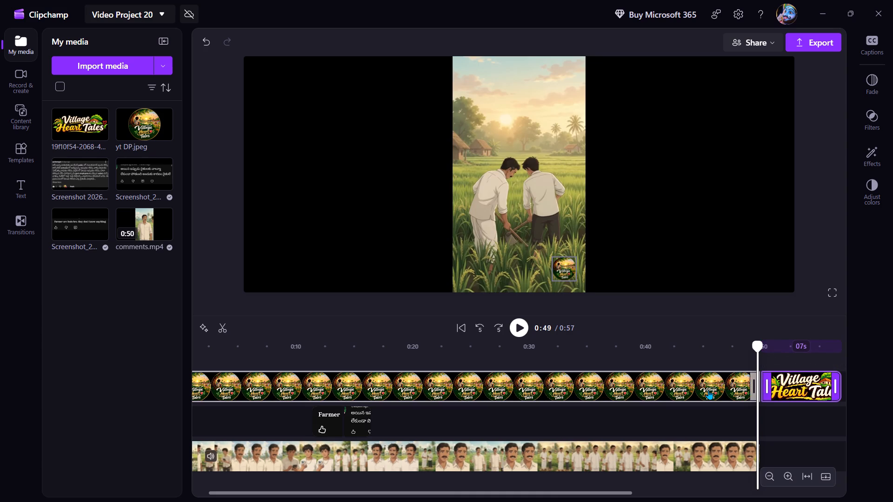
pyautogui.moveTo(789, 389); pyautogui.dragTo(754, 373)
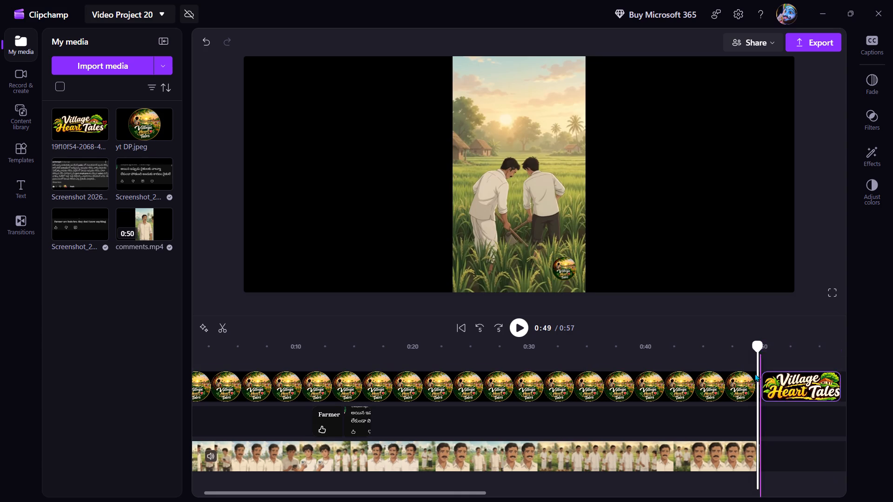
pyautogui.moveTo(754, 373); pyautogui.dragTo(499, 365)
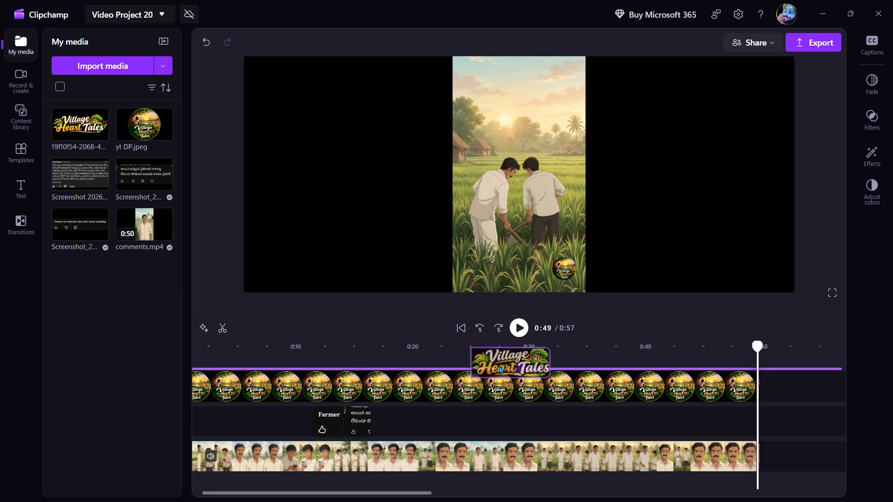
pyautogui.moveTo(499, 365); pyautogui.dragTo(519, 369)
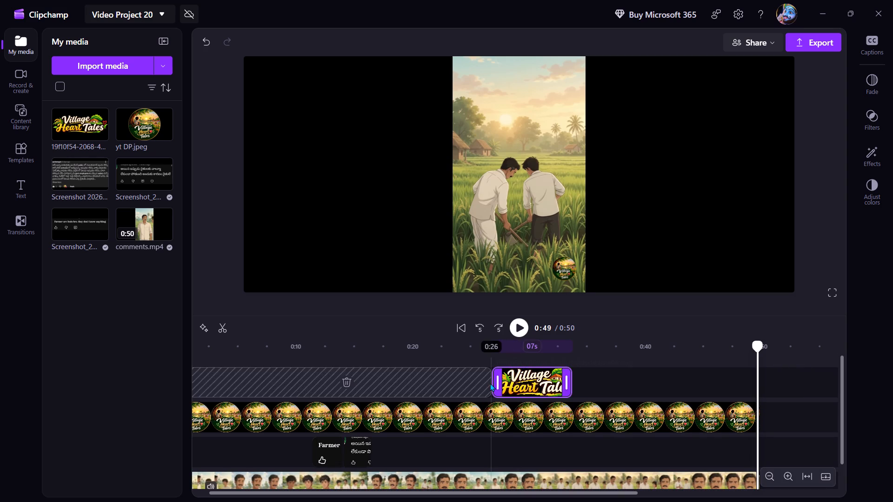
# Extend the start of the text logo clip back to 0:00.
pyautogui.moveTo(499, 382); pyautogui.dragTo(188, 368)
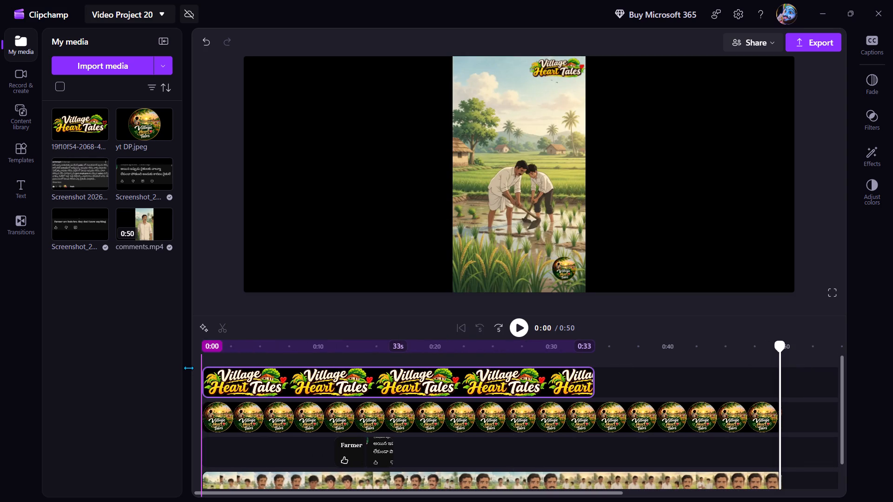
pyautogui.moveTo(188, 368); pyautogui.dragTo(186, 368)
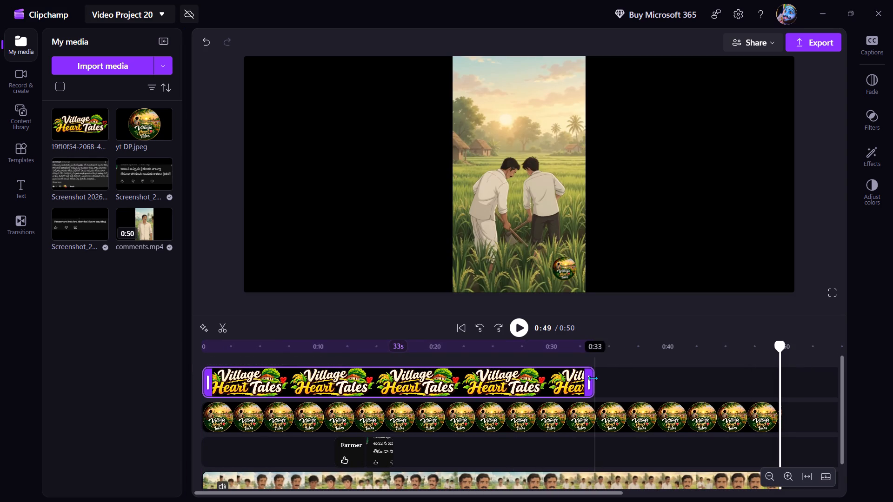
# Extend the end of the text logo clip to about 49 seconds, close to the end of the video.
pyautogui.moveTo(587, 378); pyautogui.dragTo(716, 382)
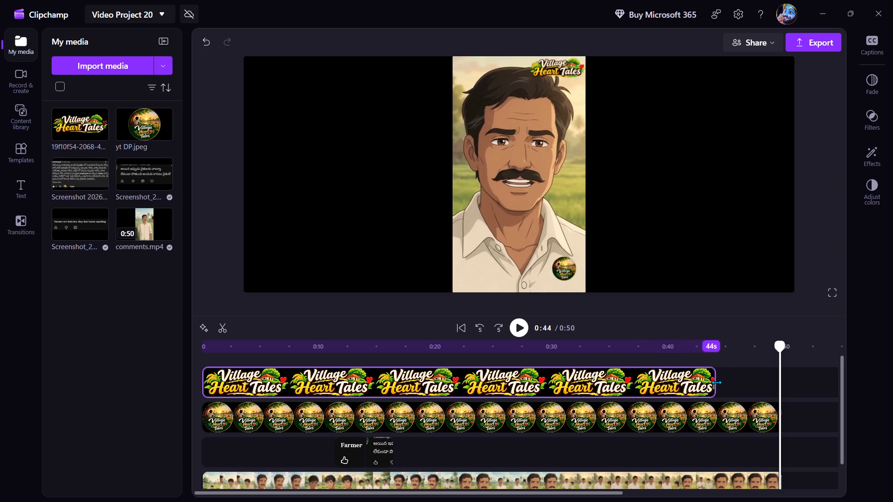
pyautogui.moveTo(716, 382); pyautogui.dragTo(788, 394)
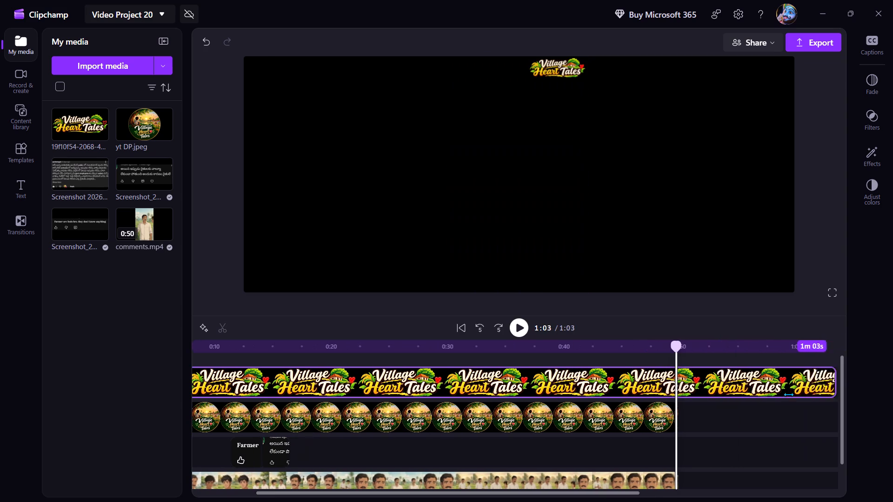
pyautogui.moveTo(788, 394); pyautogui.dragTo(672, 402)
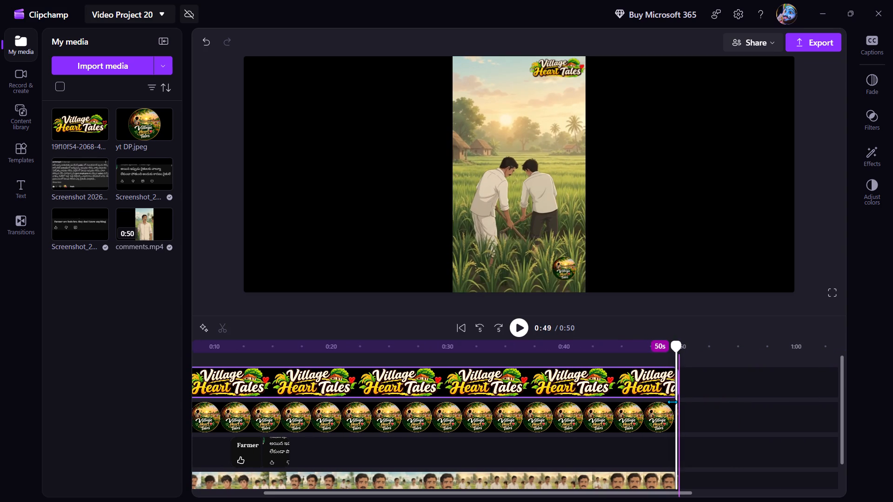
pyautogui.moveTo(672, 402); pyautogui.dragTo(668, 402)
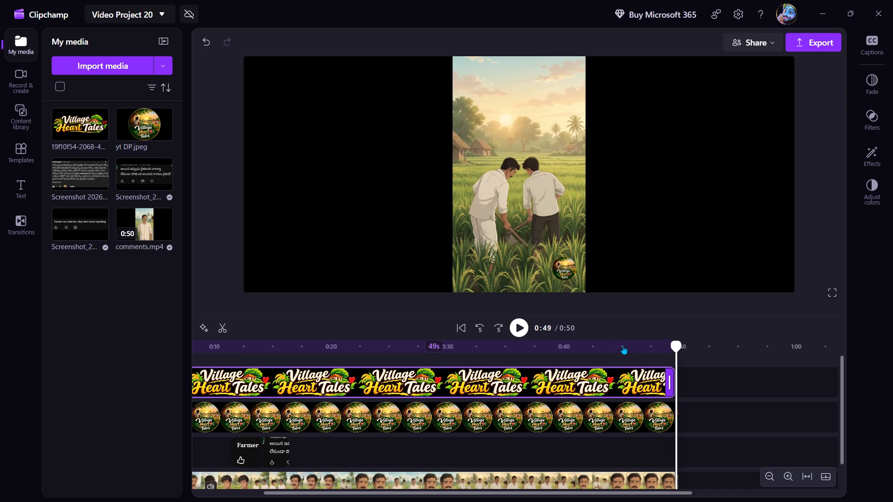
pyautogui.click(668, 379)
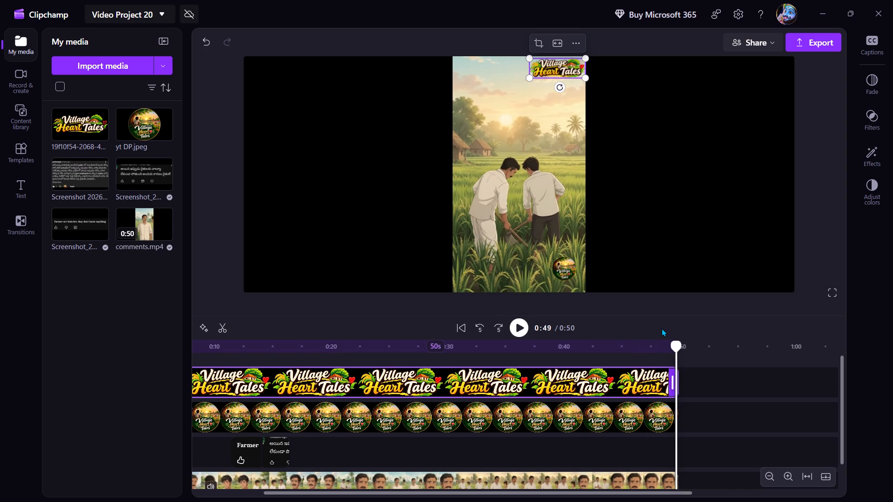
pyautogui.click(673, 386)
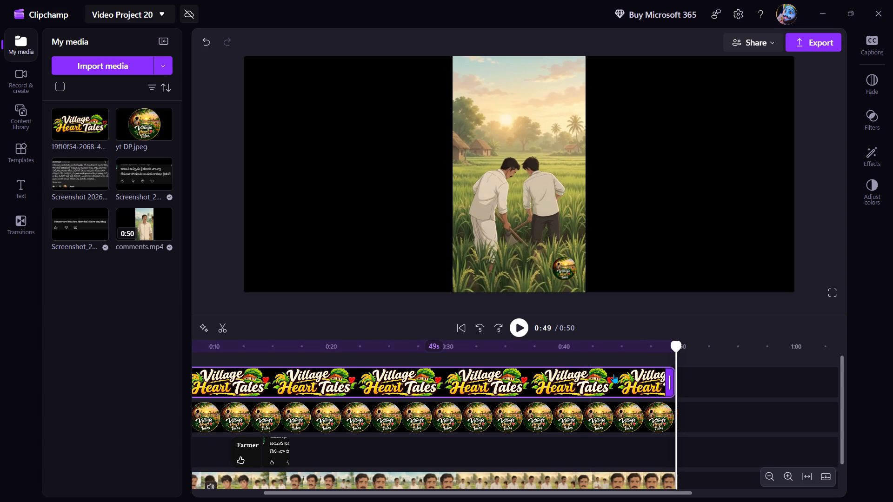
# Play to the end of the video and shift the text logo clip slightly so it ends at 0:50.
pyautogui.click(517, 327)
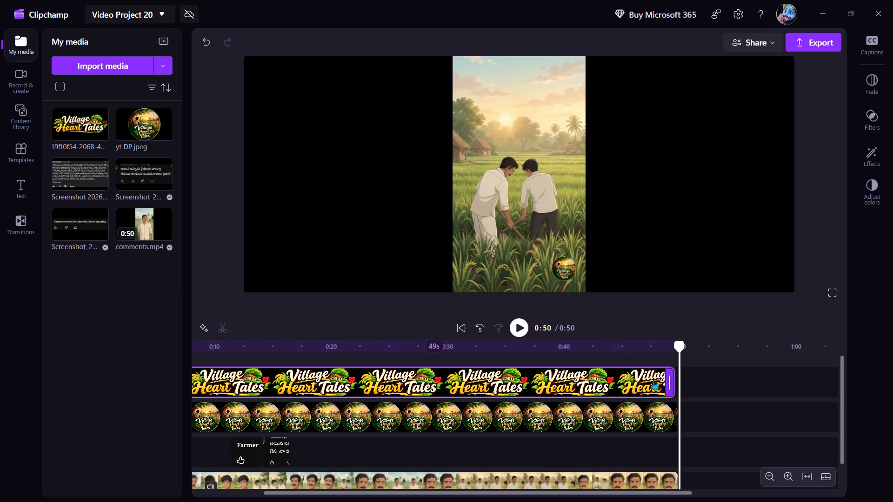
pyautogui.moveTo(664, 382); pyautogui.dragTo(668, 383)
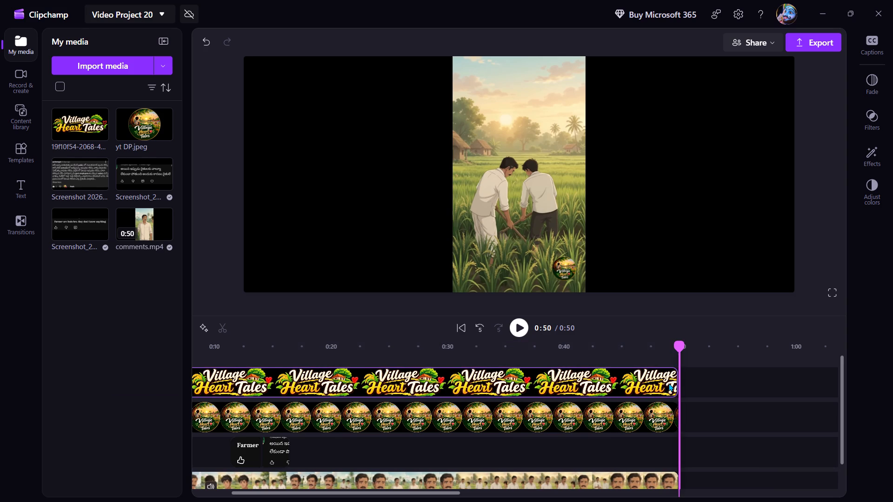
pyautogui.moveTo(668, 383); pyautogui.dragTo(669, 383)
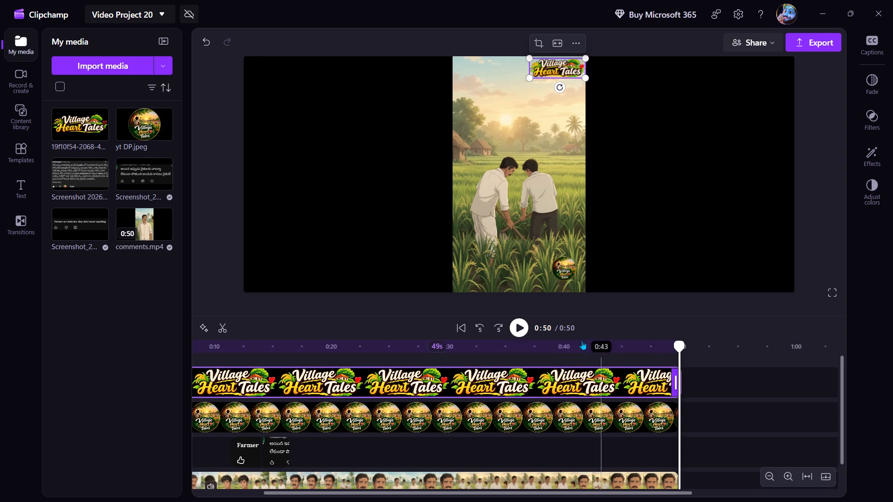
# Play the video from the beginning to check the text logo overlay.
pyautogui.click(514, 326)
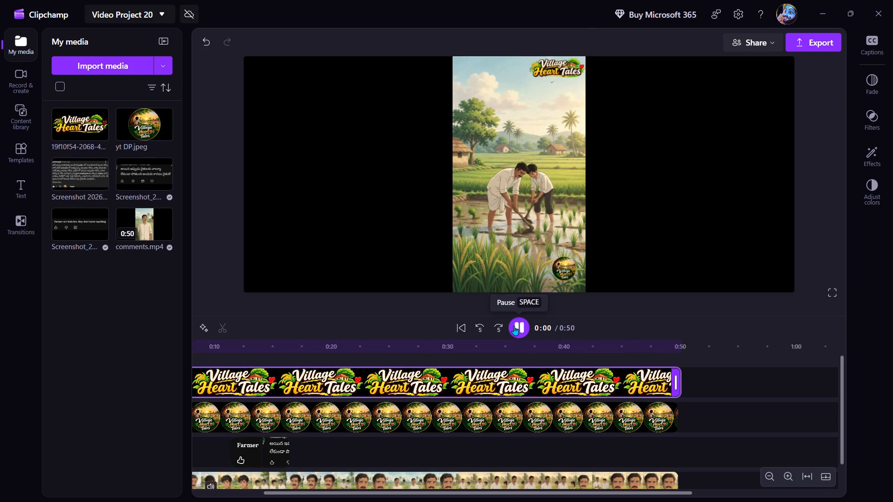
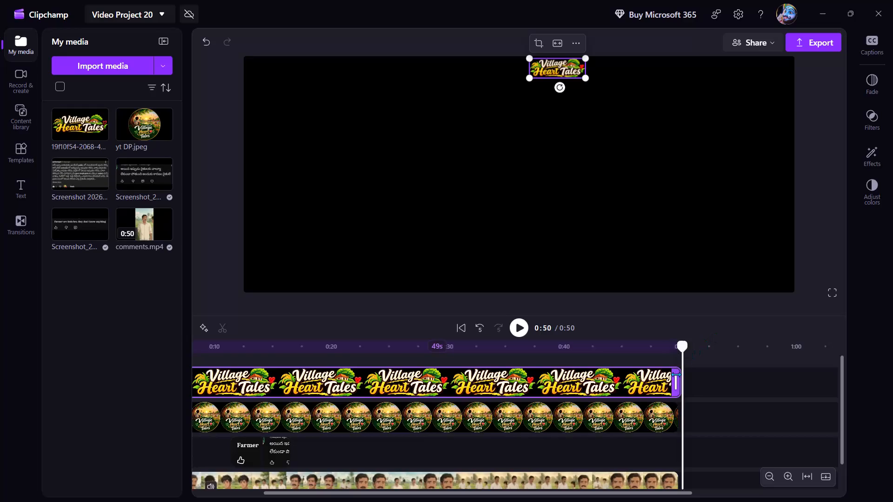
# Trim the end of the text logo clip to line up with the end of the video clip at 0:50.
pyautogui.moveTo(673, 382); pyautogui.dragTo(678, 387)
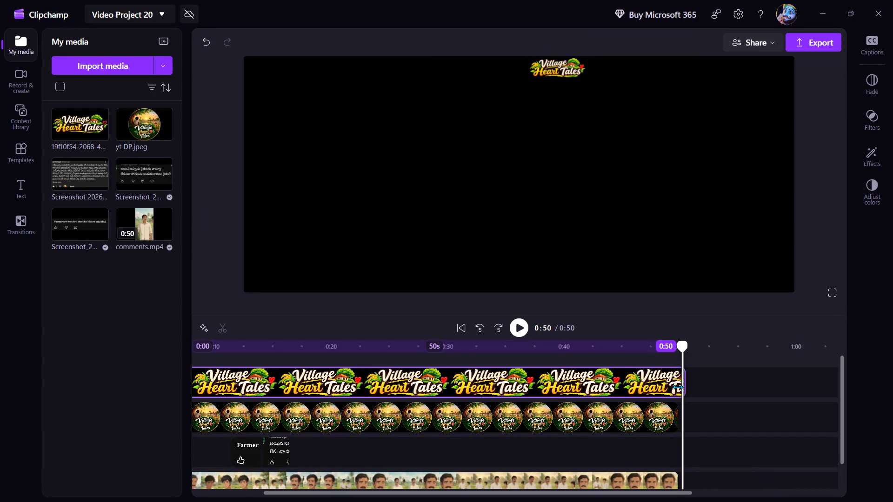
pyautogui.moveTo(678, 387); pyautogui.dragTo(671, 389)
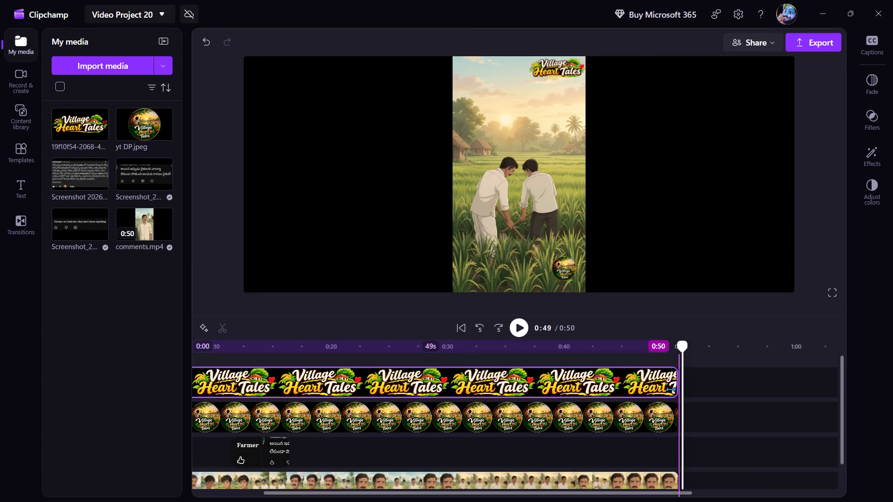
pyautogui.moveTo(671, 389); pyautogui.dragTo(675, 390)
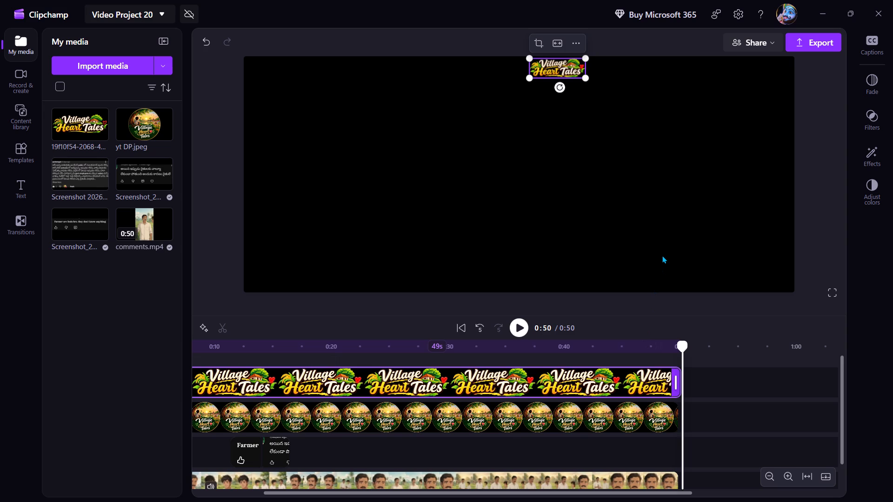
pyautogui.press('Return')
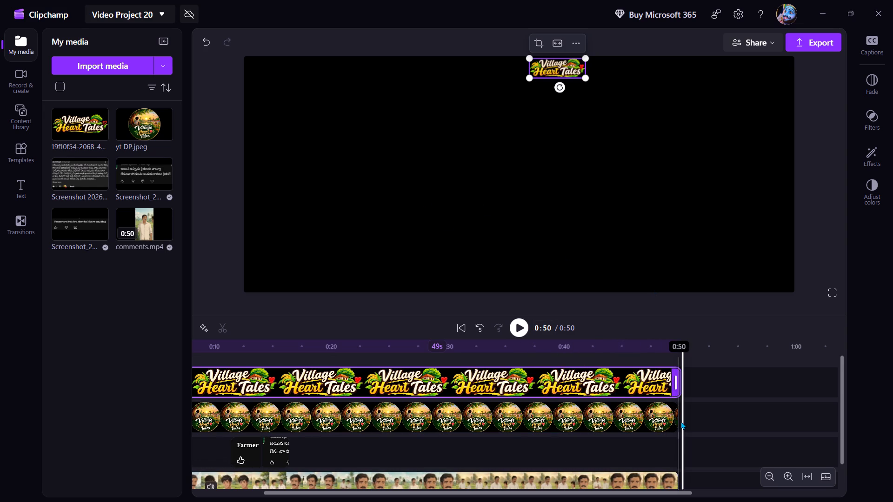
pyautogui.click(677, 381)
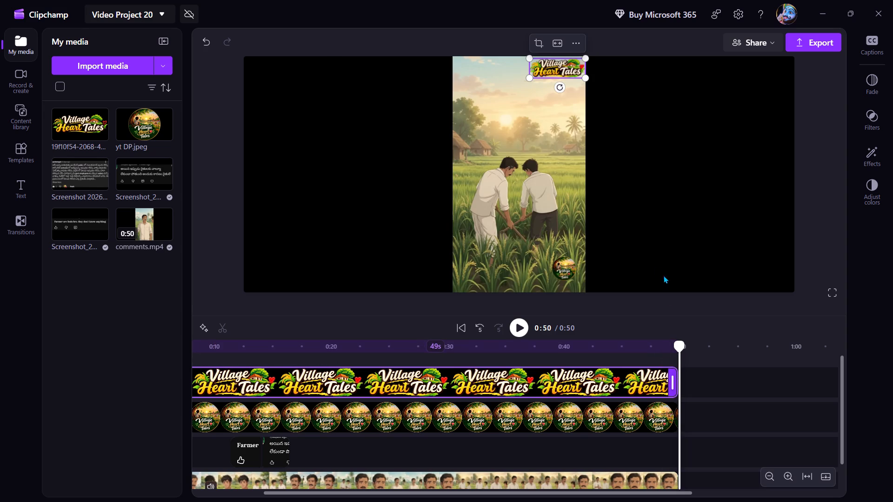
# Play the video from the beginning to review the overlays, pausing and resuming playback.
pyautogui.click(517, 330)
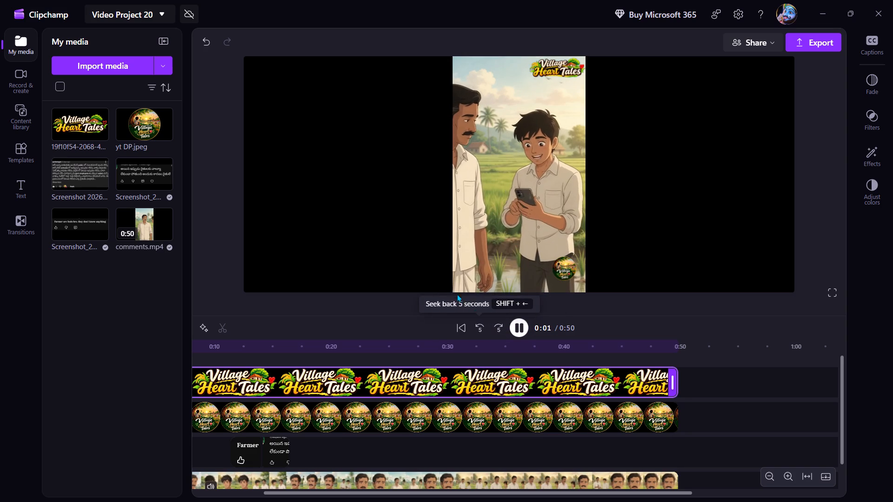
pyautogui.press('space')
pyautogui.press('space')
pyautogui.press('space')
pyautogui.press('space')
pyautogui.press('space')
pyautogui.press('space')
pyautogui.press('space')
pyautogui.press('space')
pyautogui.press('space')
pyautogui.press('space')
pyautogui.press('space')
pyautogui.press('space')
pyautogui.press('space')
pyautogui.press('space')
pyautogui.press('space')
pyautogui.press('space')
pyautogui.press('space')
pyautogui.press('space')
pyautogui.press('space')
pyautogui.press('space')
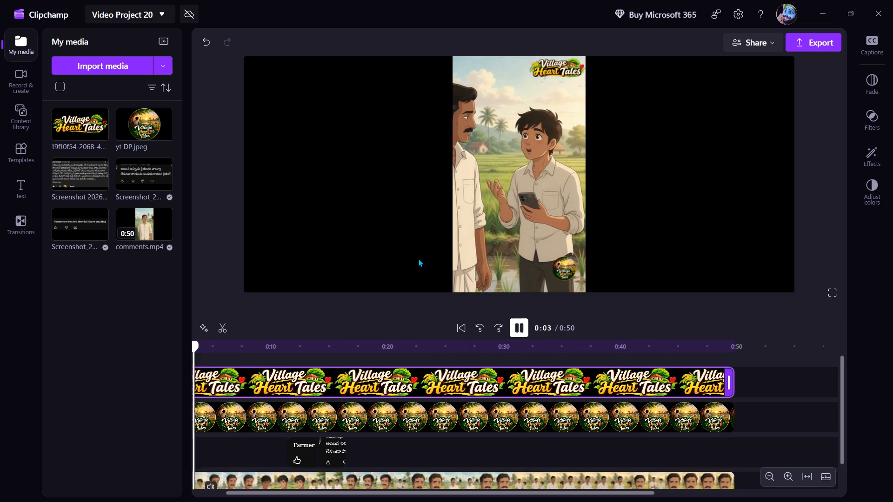
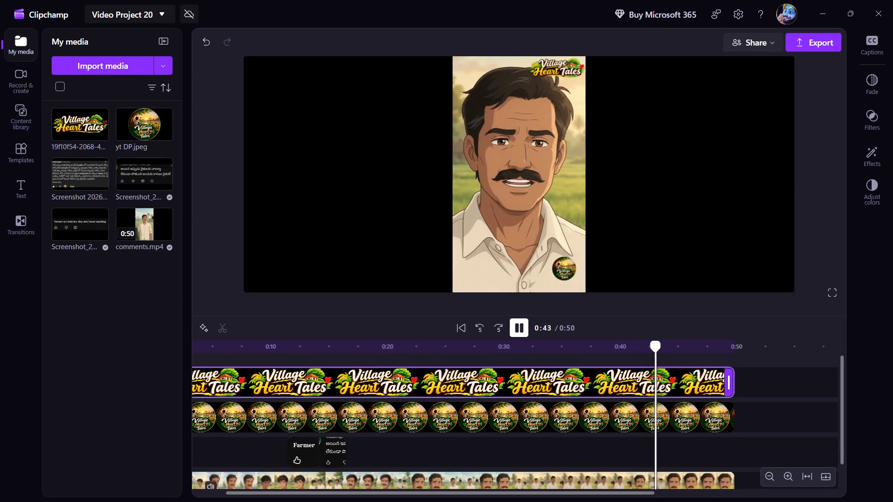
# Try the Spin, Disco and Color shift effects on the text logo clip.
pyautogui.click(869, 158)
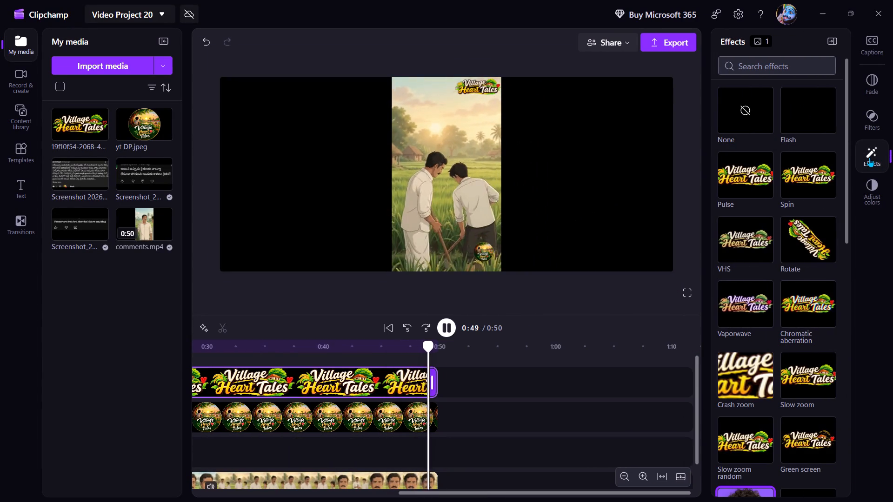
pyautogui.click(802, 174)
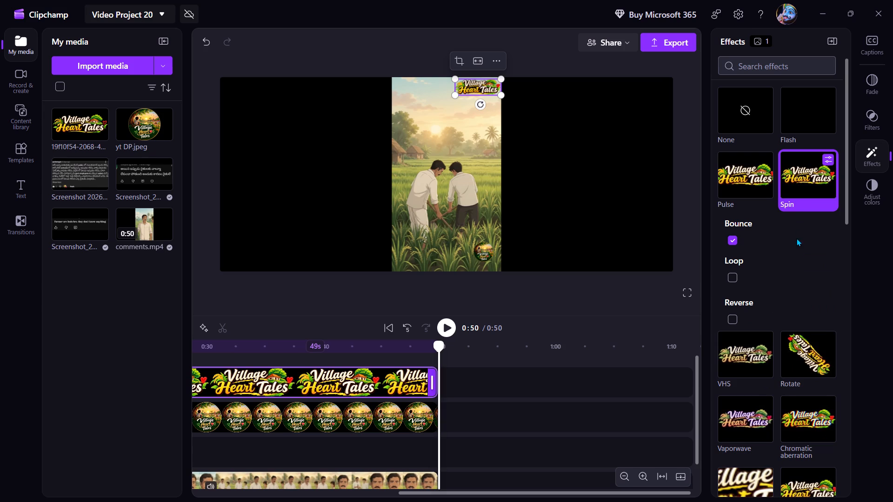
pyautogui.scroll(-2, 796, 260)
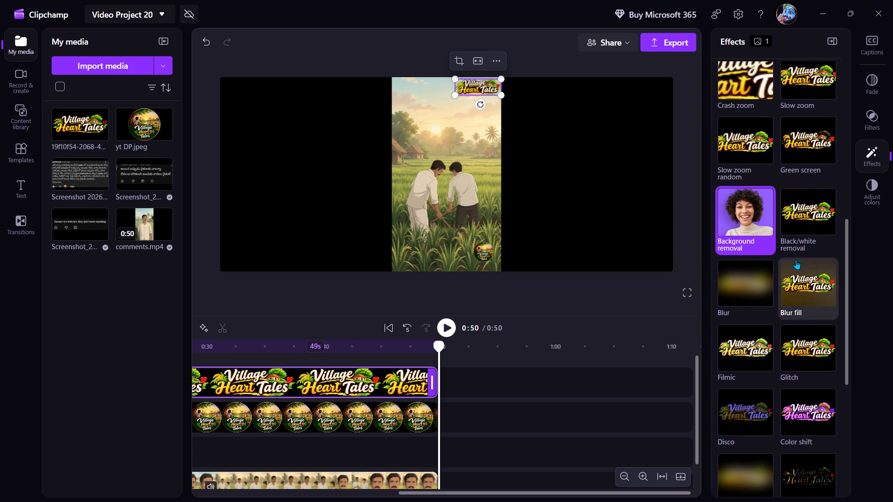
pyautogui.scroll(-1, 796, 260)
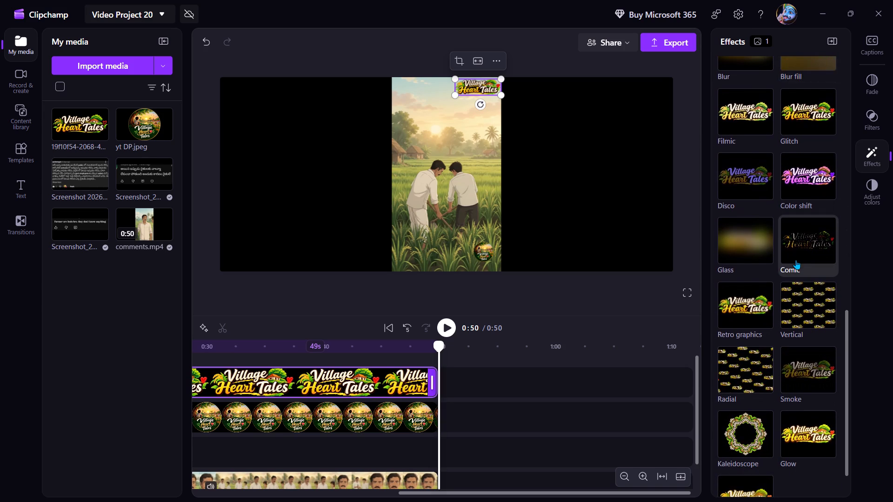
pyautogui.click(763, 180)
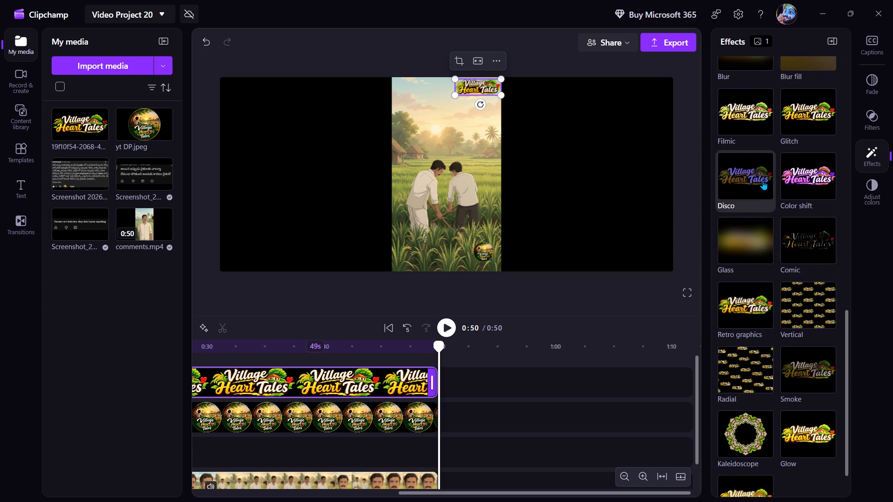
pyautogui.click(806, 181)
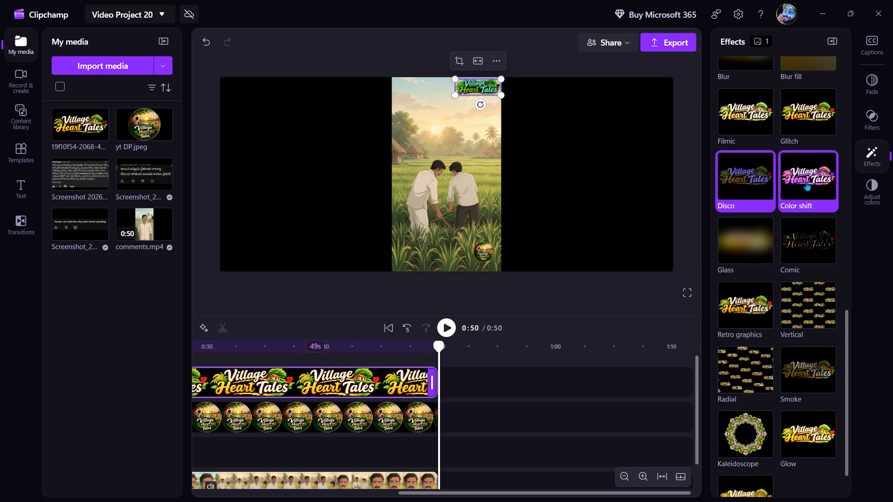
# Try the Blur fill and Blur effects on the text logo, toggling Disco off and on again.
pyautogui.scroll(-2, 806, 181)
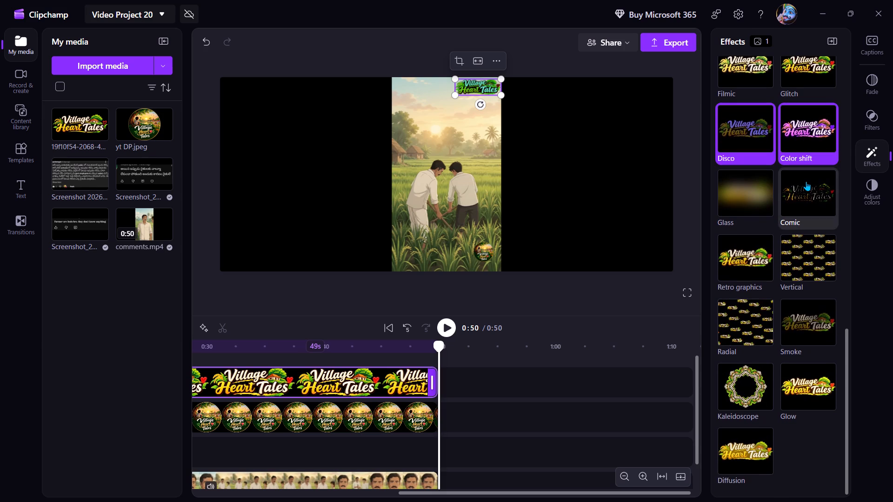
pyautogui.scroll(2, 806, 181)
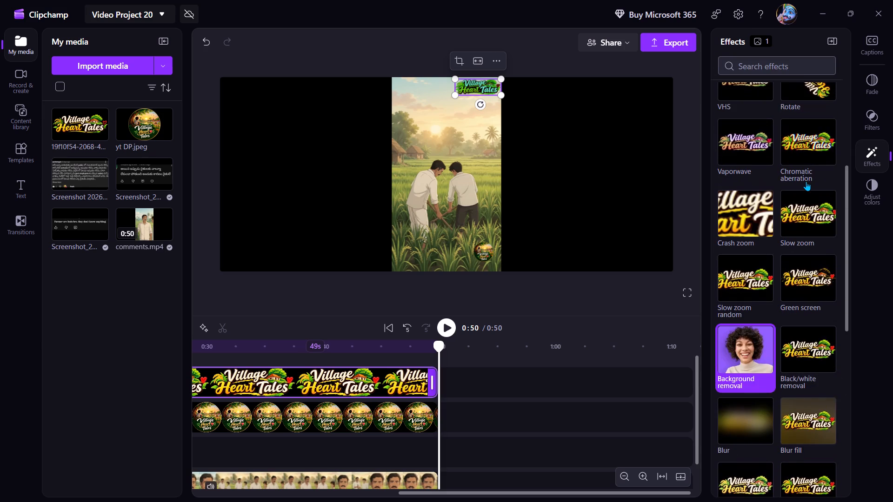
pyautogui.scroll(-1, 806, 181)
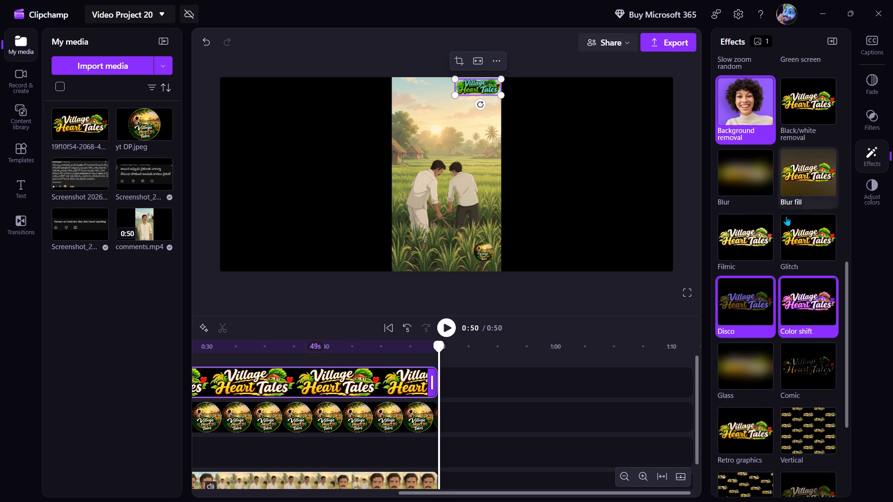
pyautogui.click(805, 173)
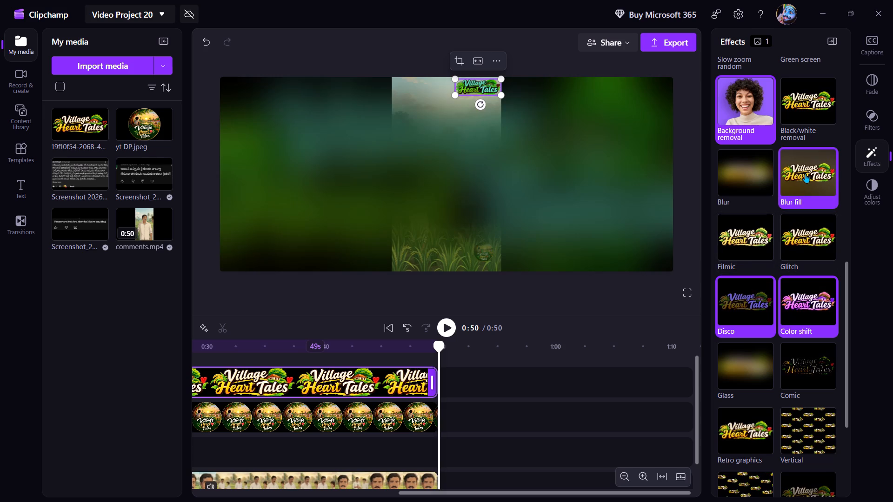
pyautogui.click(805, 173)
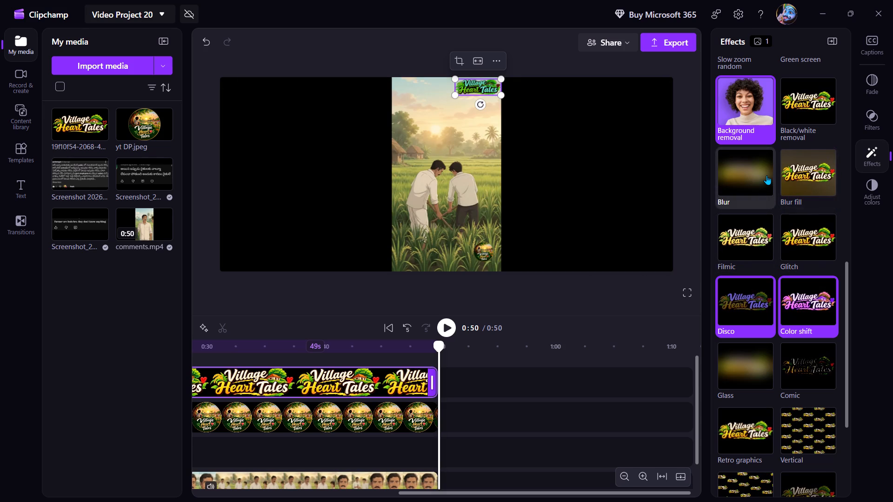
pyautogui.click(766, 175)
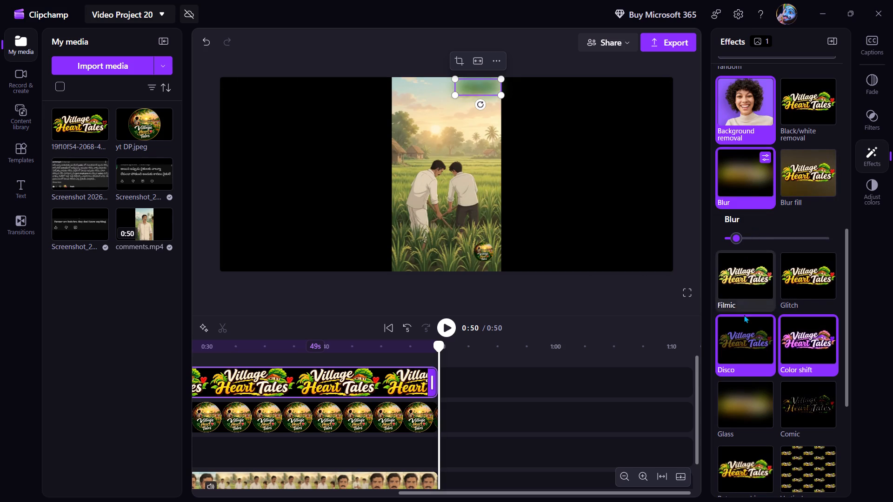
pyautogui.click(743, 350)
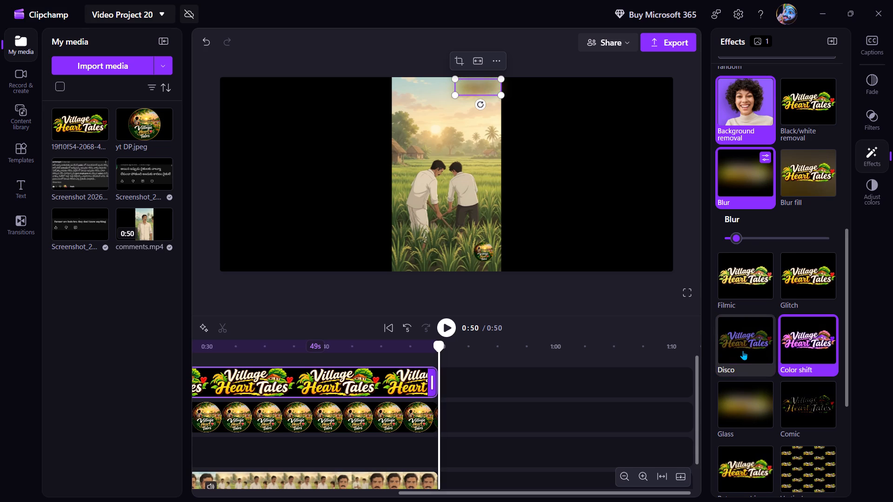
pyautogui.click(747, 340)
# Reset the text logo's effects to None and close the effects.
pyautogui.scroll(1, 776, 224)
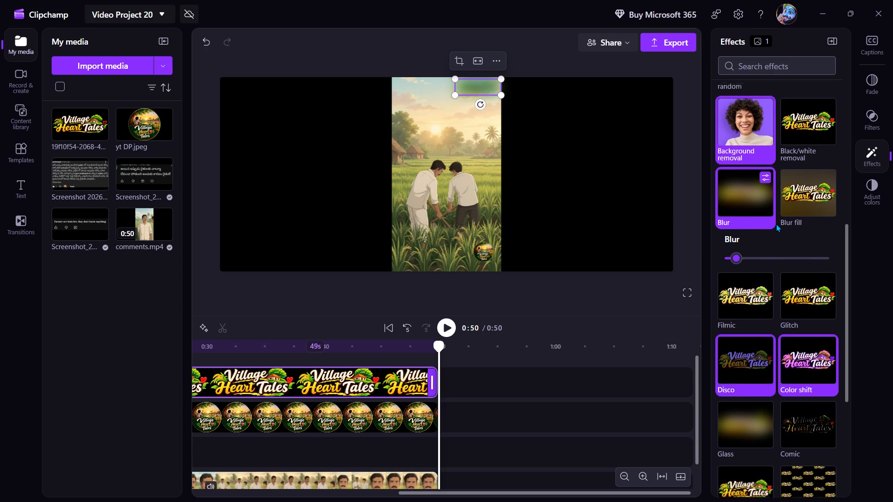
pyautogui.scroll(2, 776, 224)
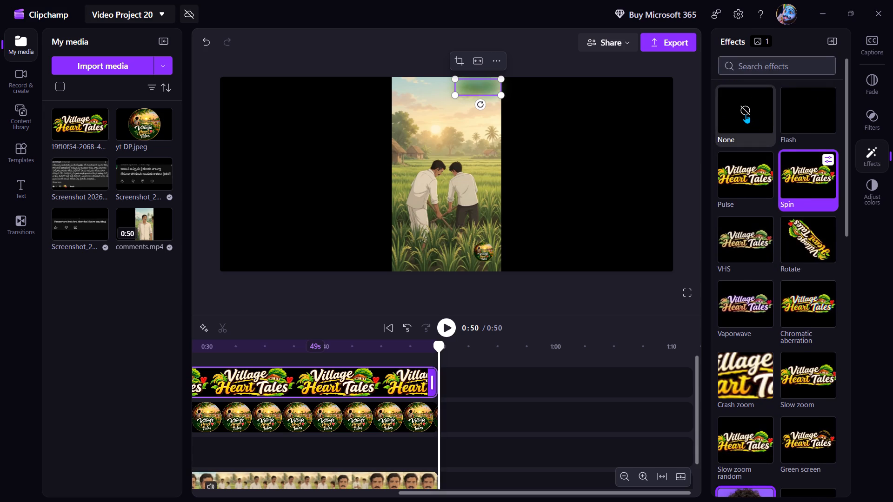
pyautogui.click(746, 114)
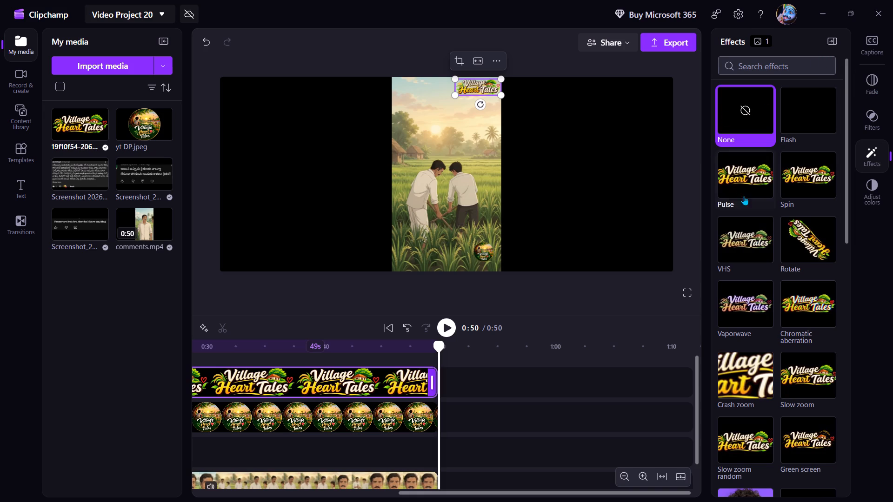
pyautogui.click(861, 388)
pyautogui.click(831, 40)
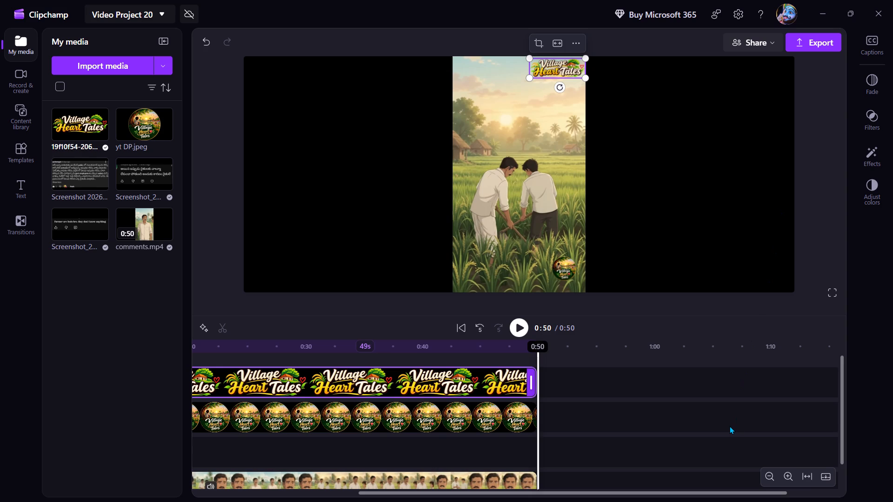
pyautogui.click(807, 38)
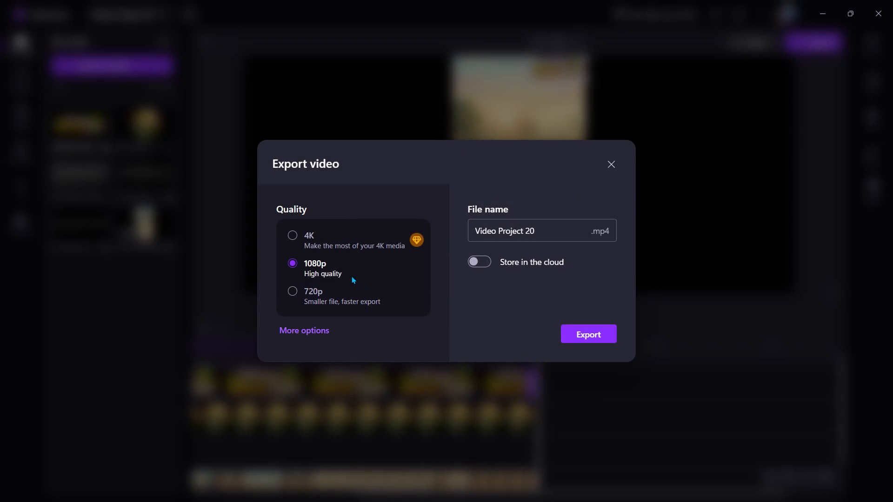
pyautogui.click(574, 329)
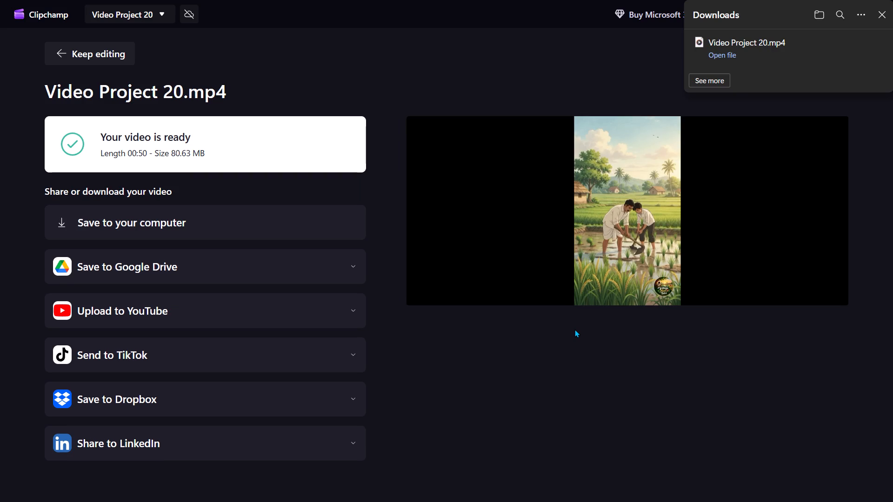
pyautogui.click(884, 19)
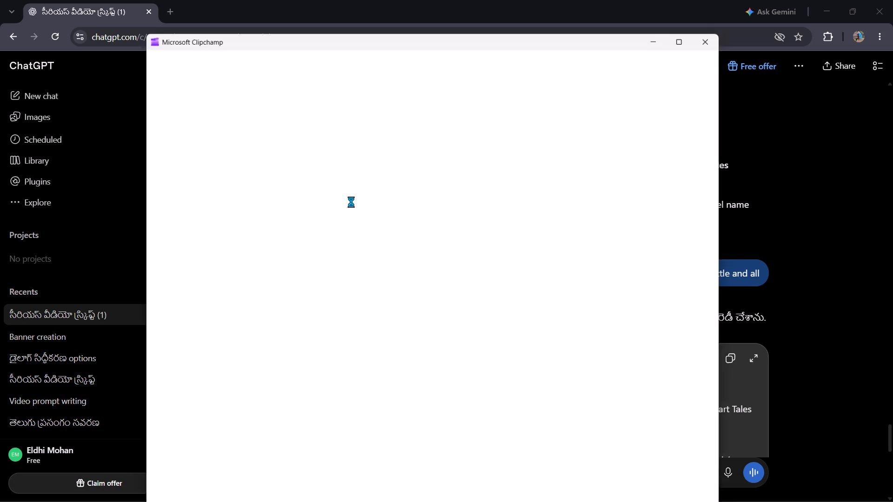
pyautogui.click(694, 39)
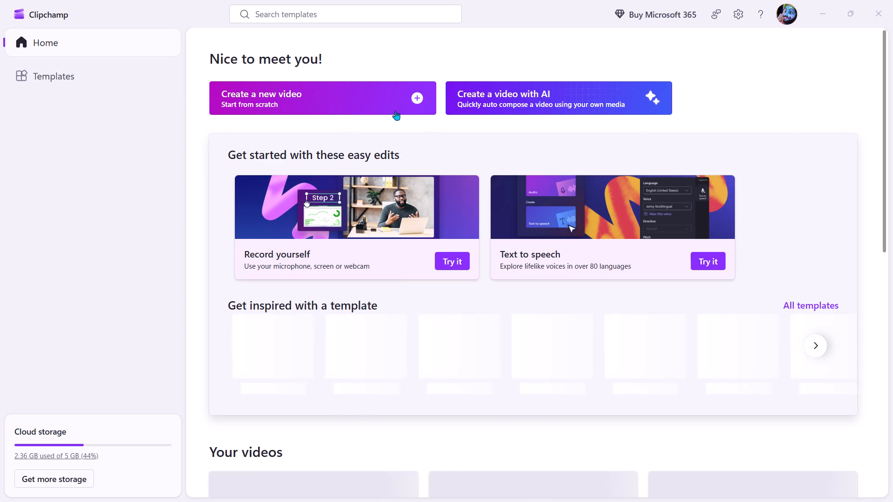
pyautogui.scroll(-3, 393, 226)
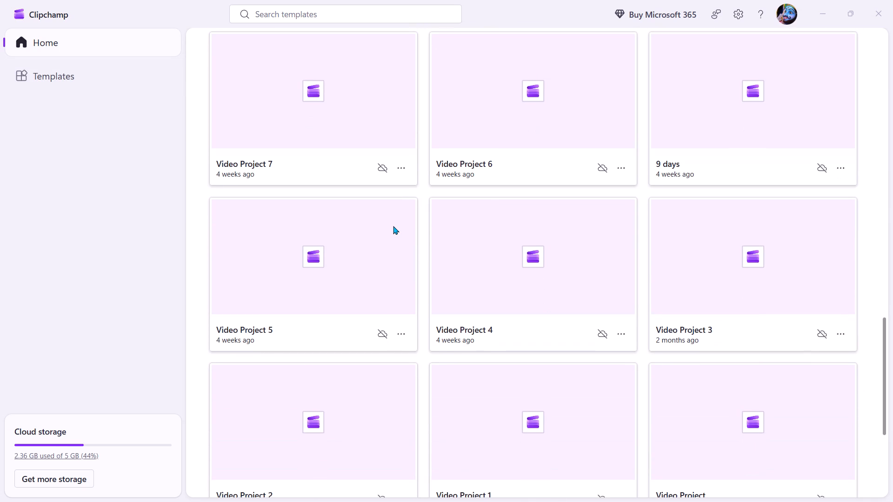
pyautogui.scroll(-10, 393, 226)
pyautogui.scroll(2, 393, 226)
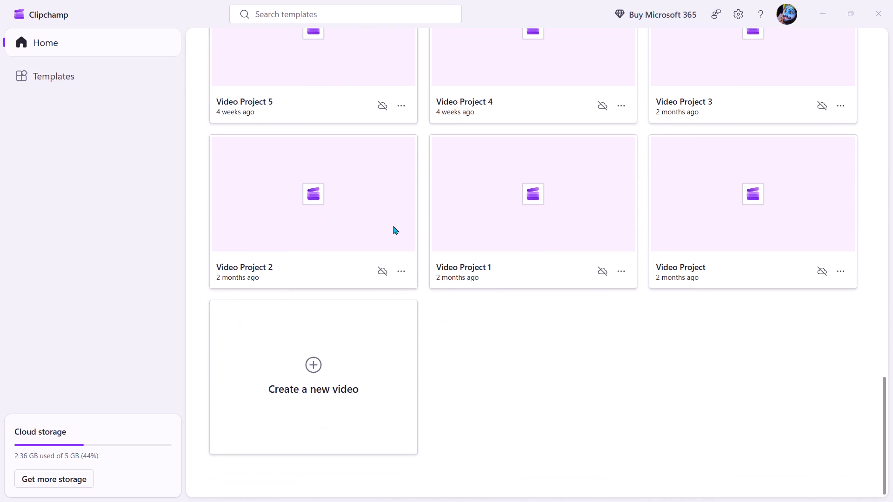
pyautogui.scroll(4, 393, 226)
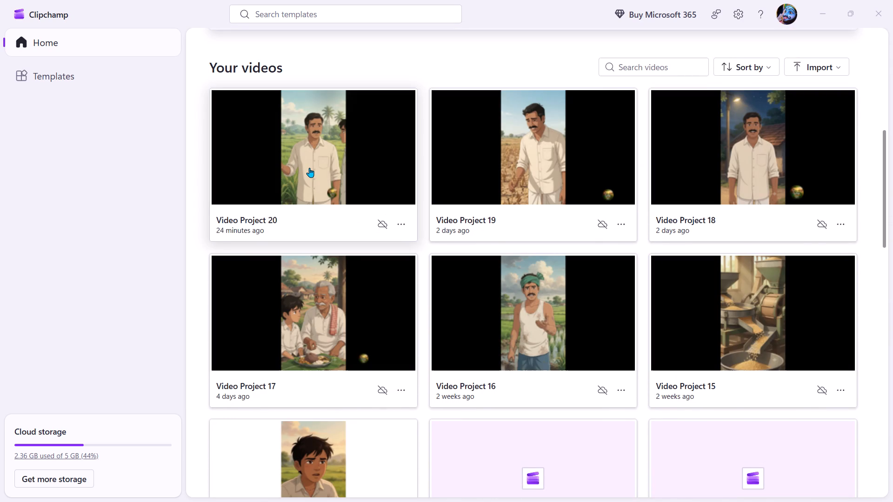
pyautogui.click(309, 168)
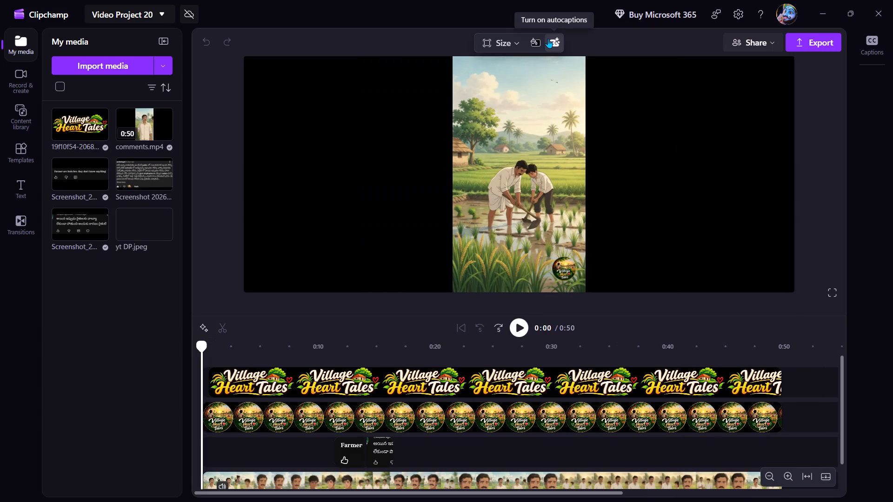
# Change the project's aspect ratio to Vertical 9:16.
pyautogui.click(518, 41)
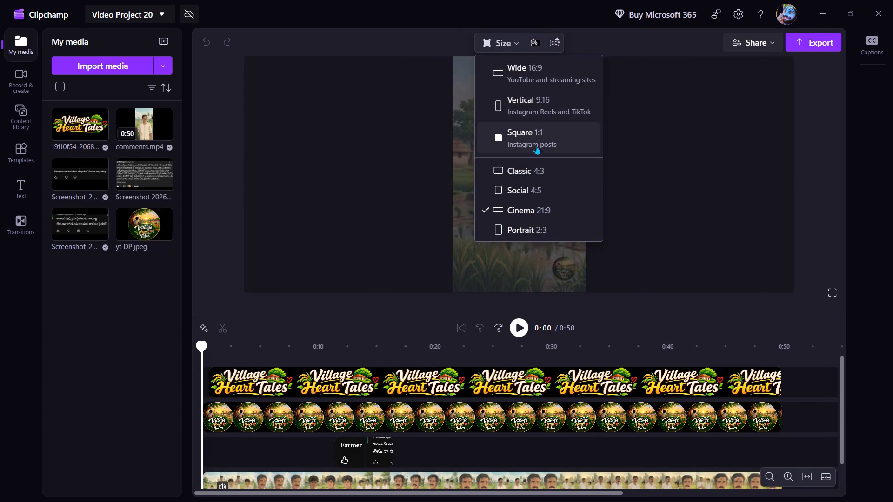
pyautogui.click(549, 107)
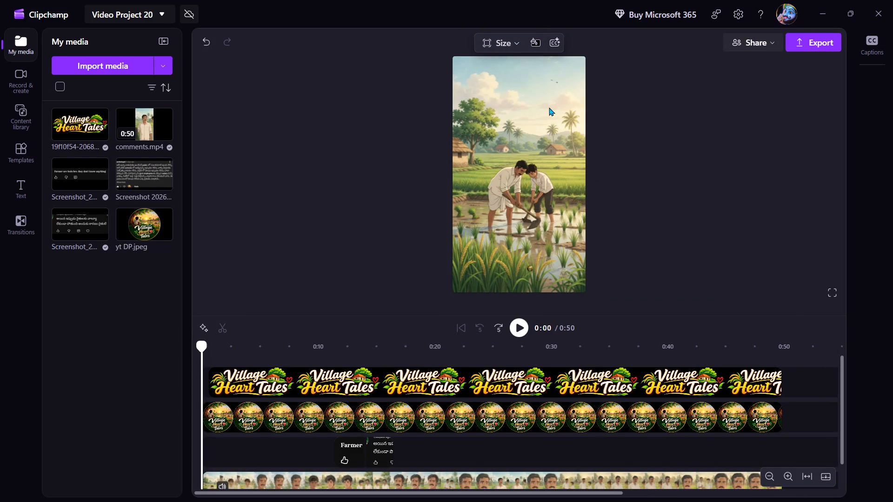
pyautogui.click(512, 49)
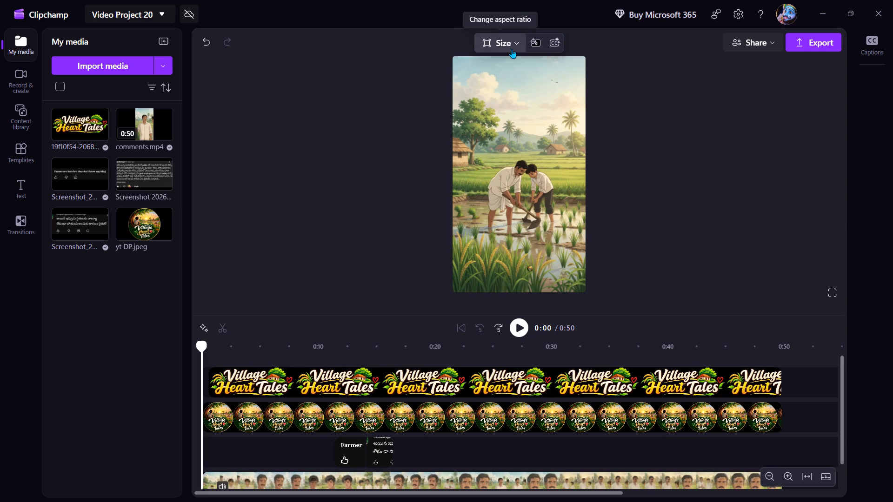
pyautogui.click(546, 104)
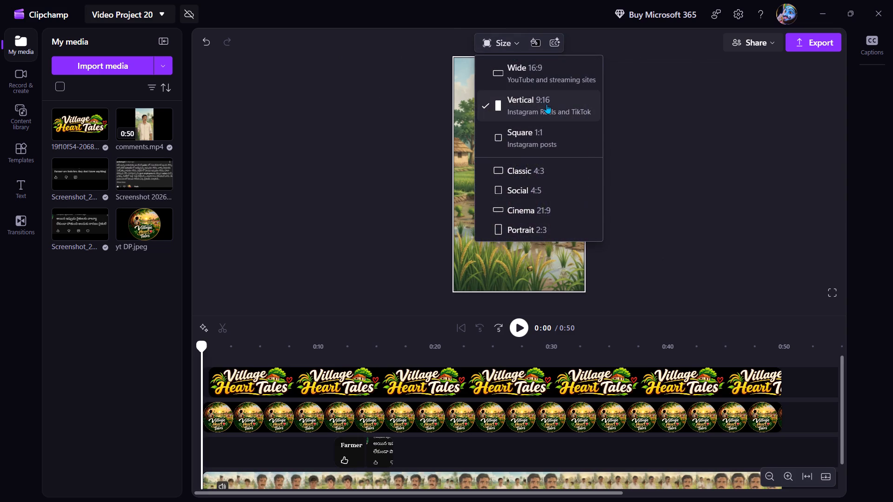
# Export the vertical video at 1080p with the file name Video Project 20 and dismiss the download notice.
pyautogui.click(800, 47)
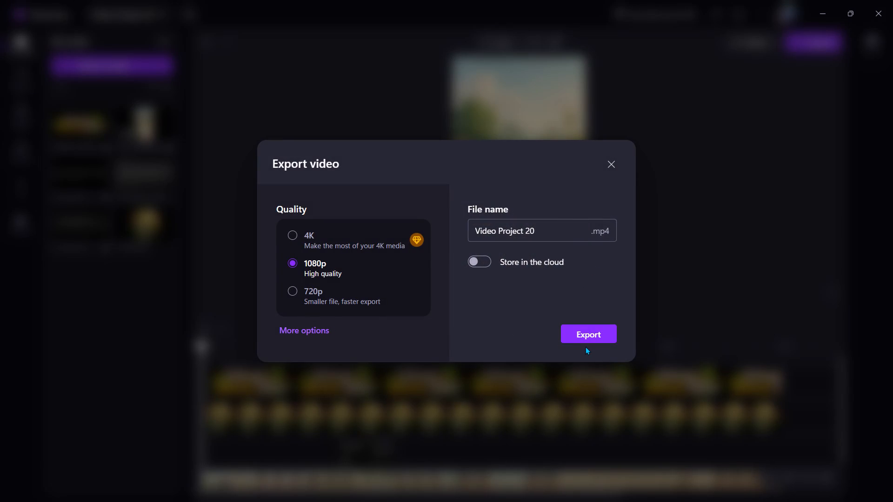
pyautogui.click(600, 331)
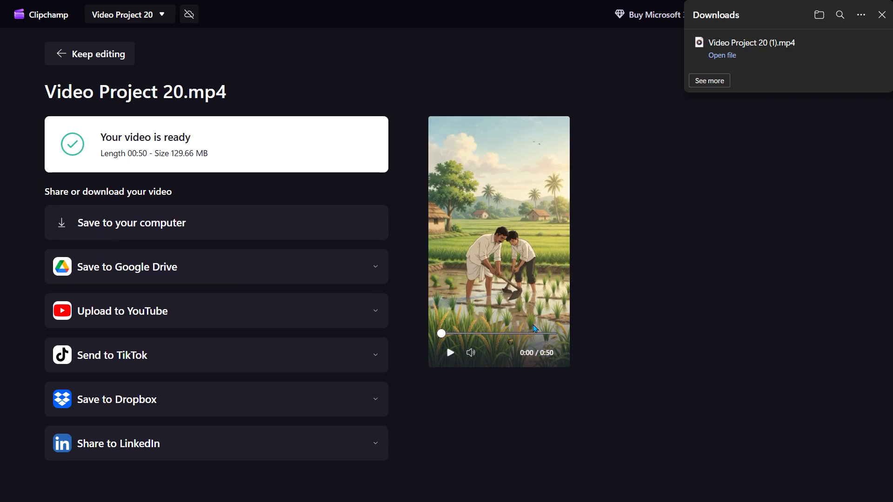
pyautogui.click(892, 15)
pyautogui.click(879, 11)
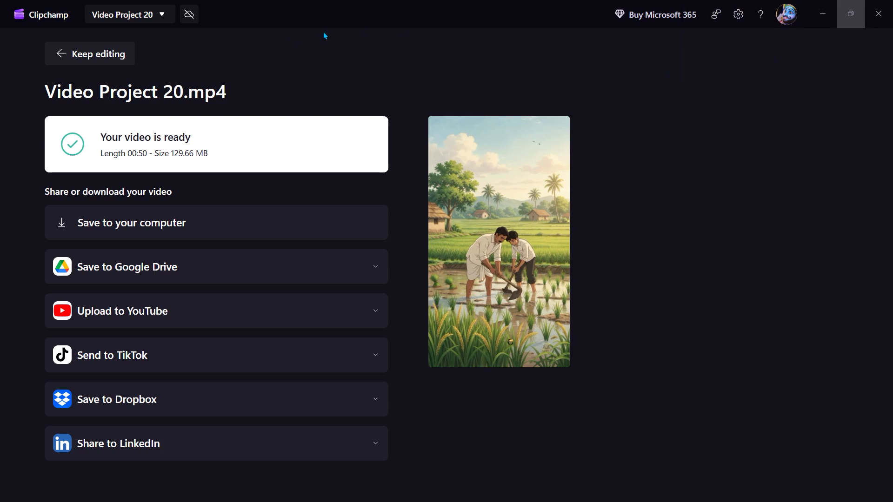
# Return to editing Video Project 20 and play its first couple of seconds to check the logo overlays.
pyautogui.click(80, 54)
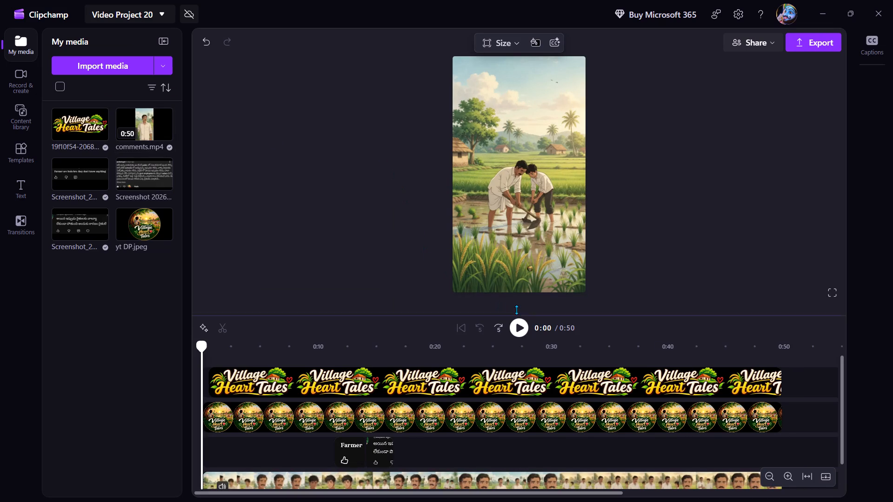
pyautogui.click(521, 334)
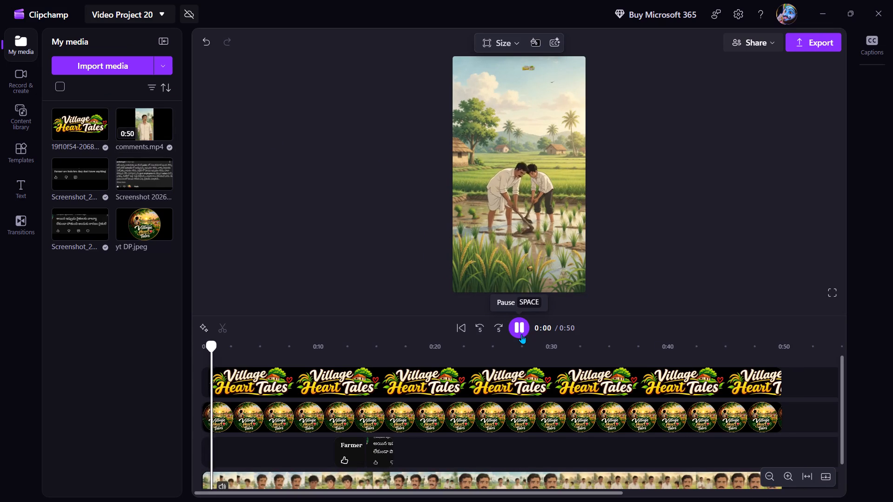
pyautogui.click(521, 334)
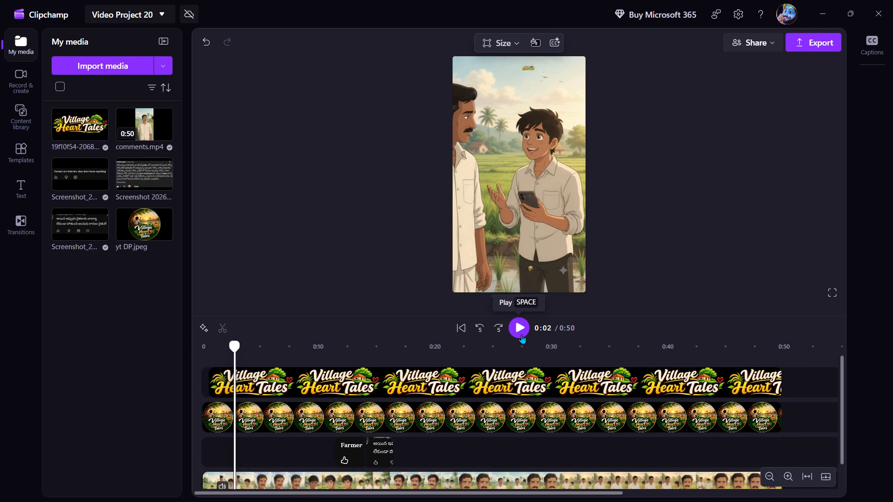
# Select the Village Heart Tales lettering logo overlay near the top of the video frame.
pyautogui.click(529, 67)
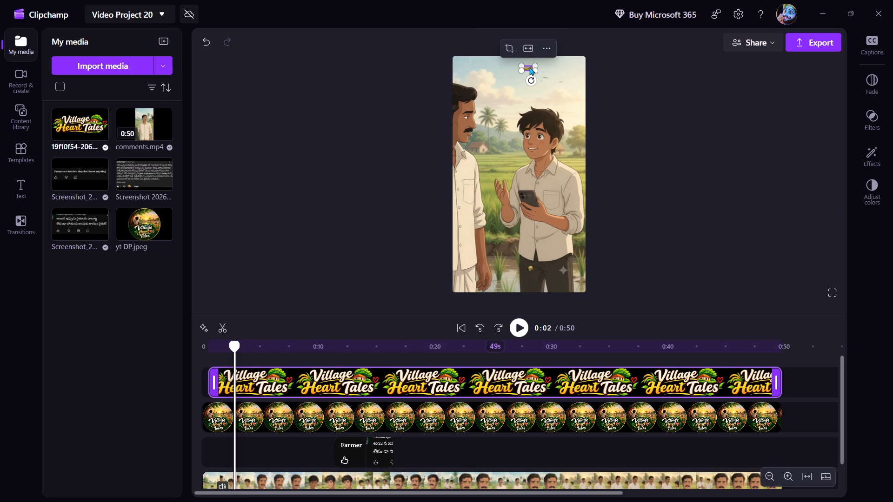
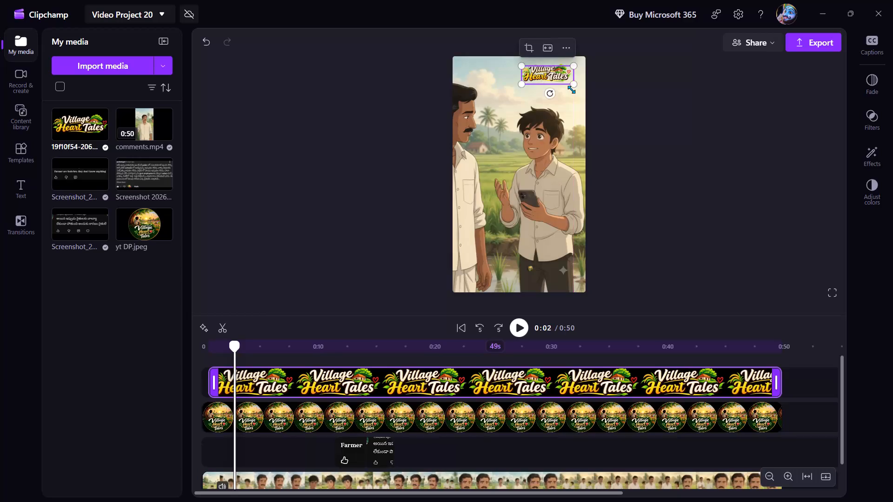
# Move the Village Heart Tales lettering logo into the upper-right corner of the video frame and deselect it.
pyautogui.moveTo(553, 78); pyautogui.dragTo(561, 78)
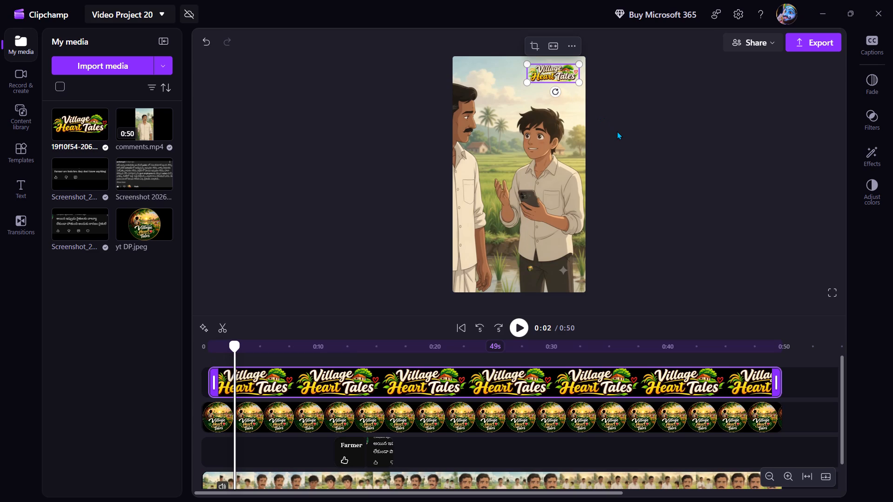
pyautogui.moveTo(545, 78); pyautogui.dragTo(555, 71)
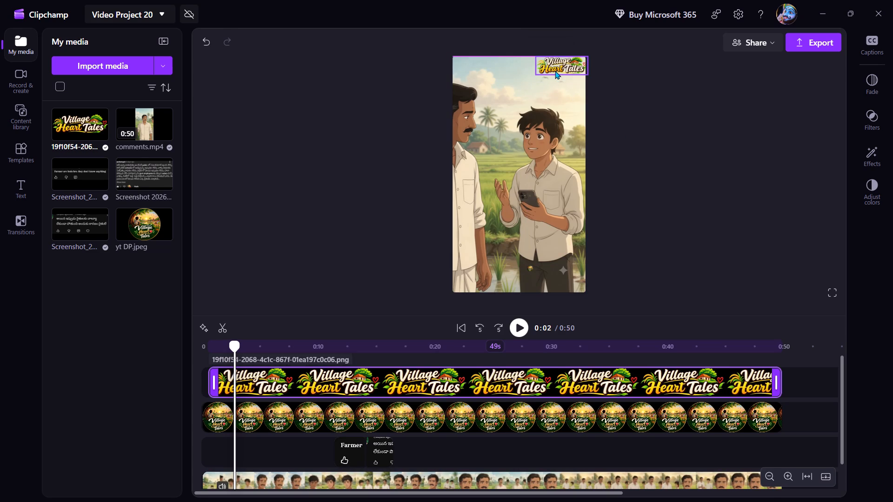
pyautogui.moveTo(555, 71); pyautogui.dragTo(552, 71)
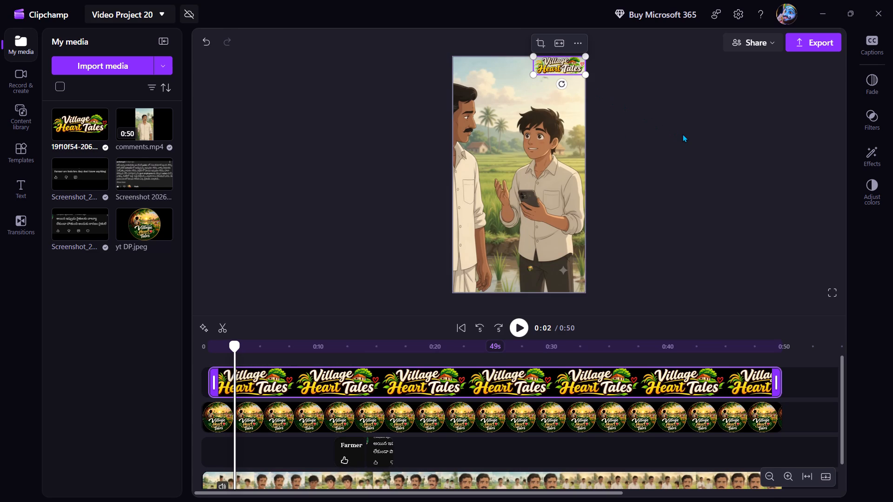
pyautogui.click(682, 134)
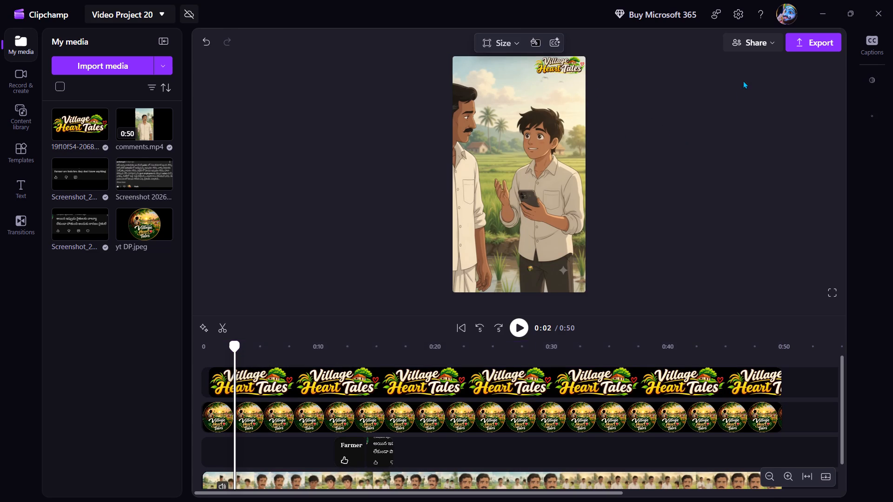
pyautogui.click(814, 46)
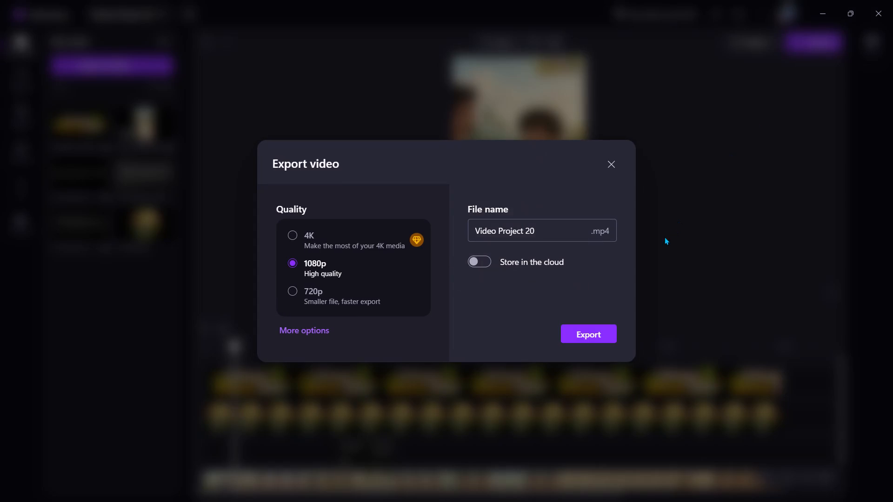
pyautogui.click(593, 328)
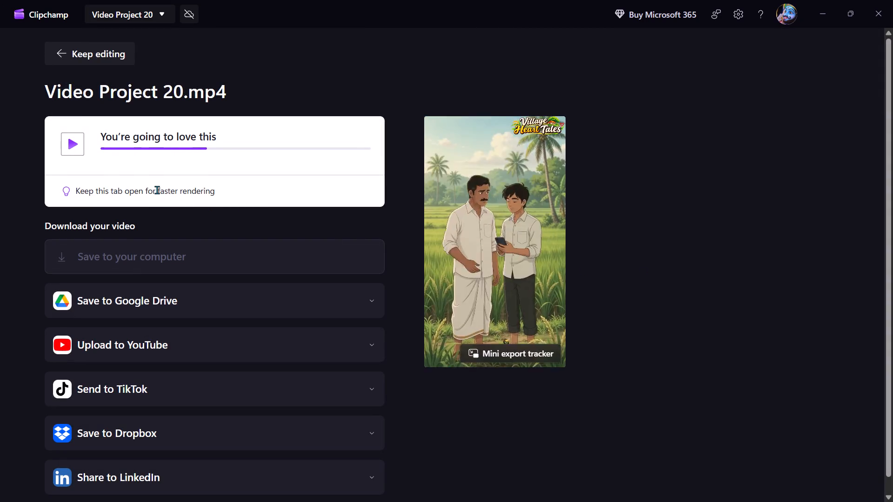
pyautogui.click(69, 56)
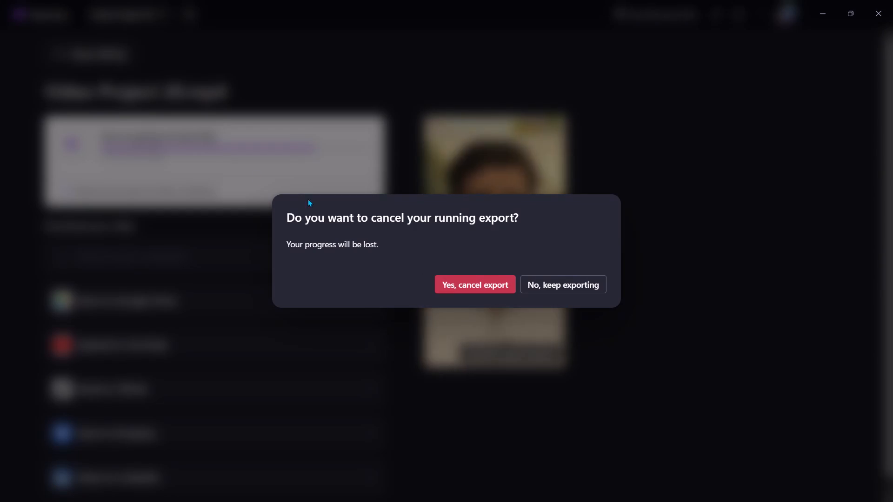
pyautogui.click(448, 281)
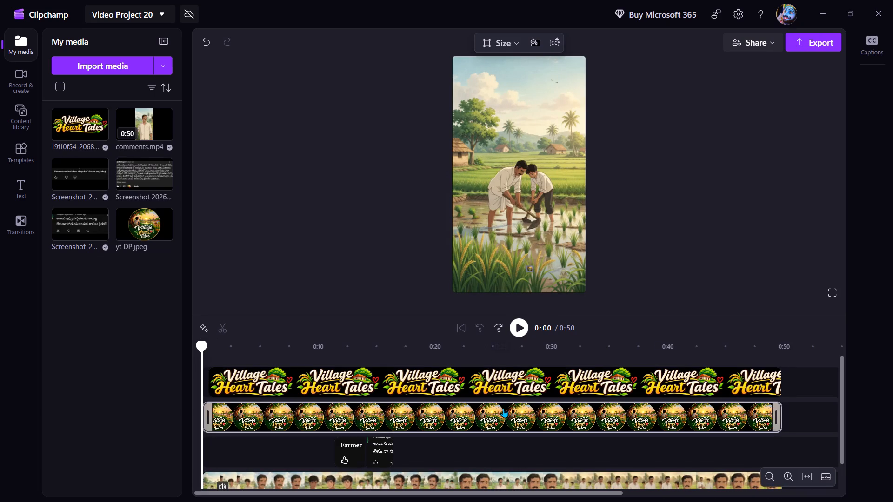
# Enlarge the tiny round Village Heart Tales logo and position it near the lower-right corner of the video frame.
pyautogui.click(528, 269)
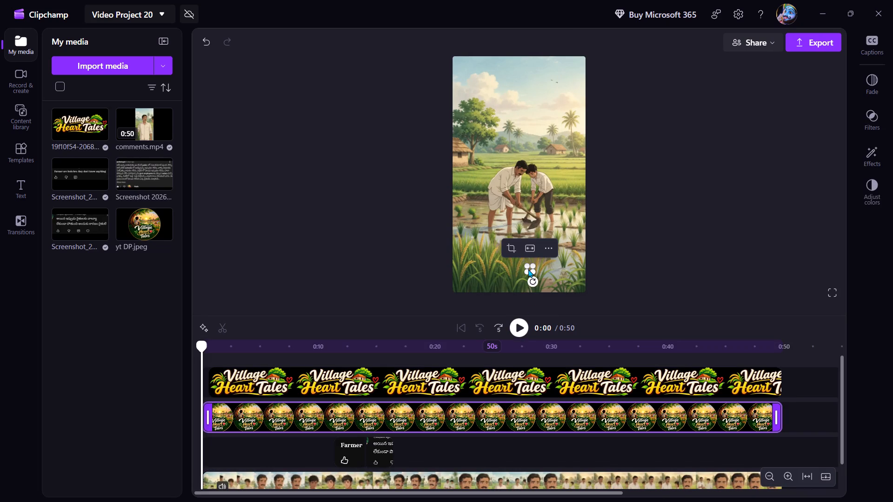
pyautogui.moveTo(535, 272); pyautogui.dragTo(550, 281)
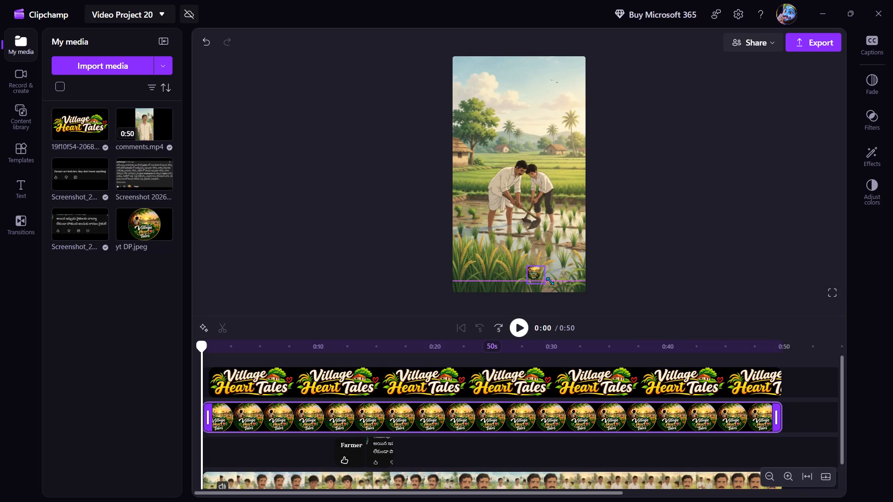
pyautogui.moveTo(550, 281); pyautogui.dragTo(561, 285)
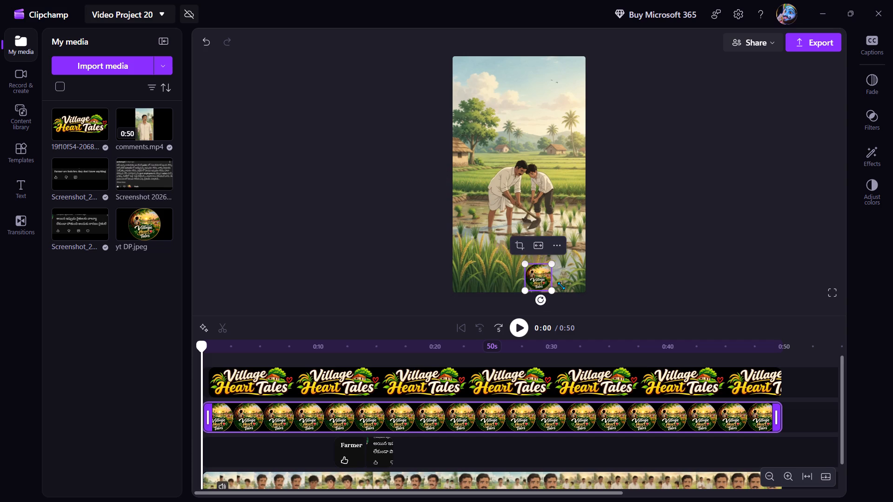
pyautogui.moveTo(533, 279); pyautogui.dragTo(553, 272)
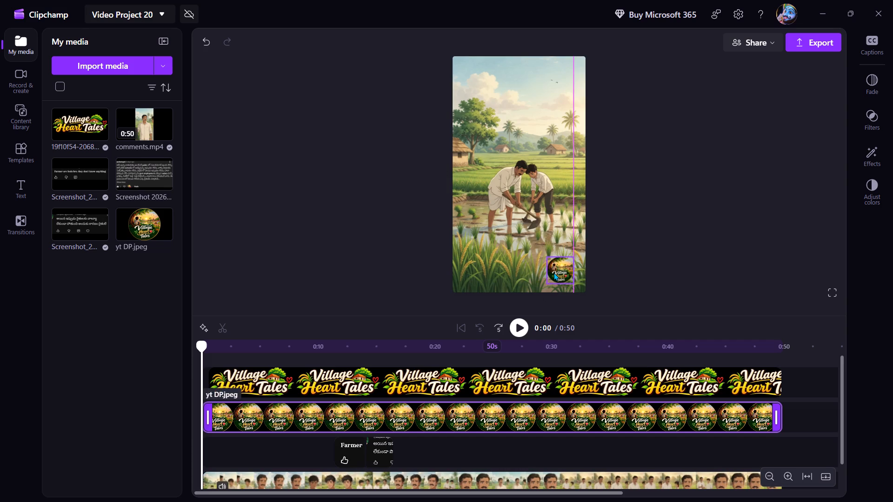
pyautogui.moveTo(553, 272); pyautogui.dragTo(554, 272)
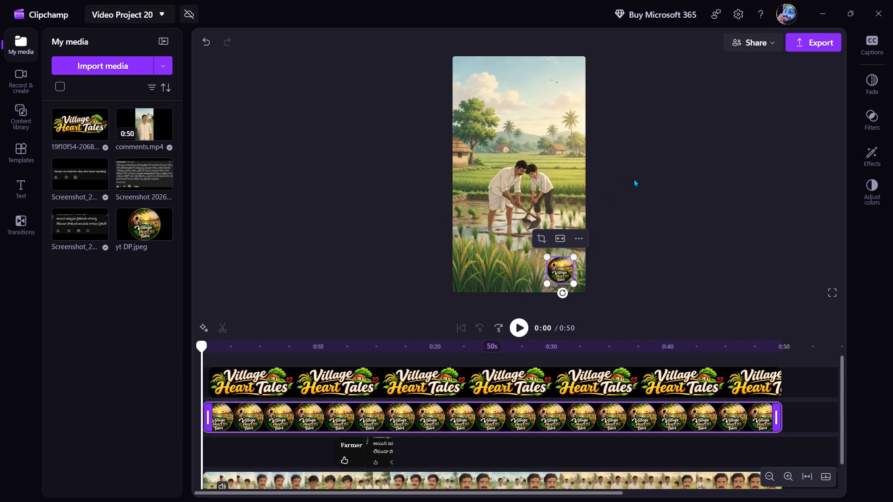
# Play the opening seconds and extend the lettering logo clip's start back to the beginning of the timeline.
pyautogui.click(524, 325)
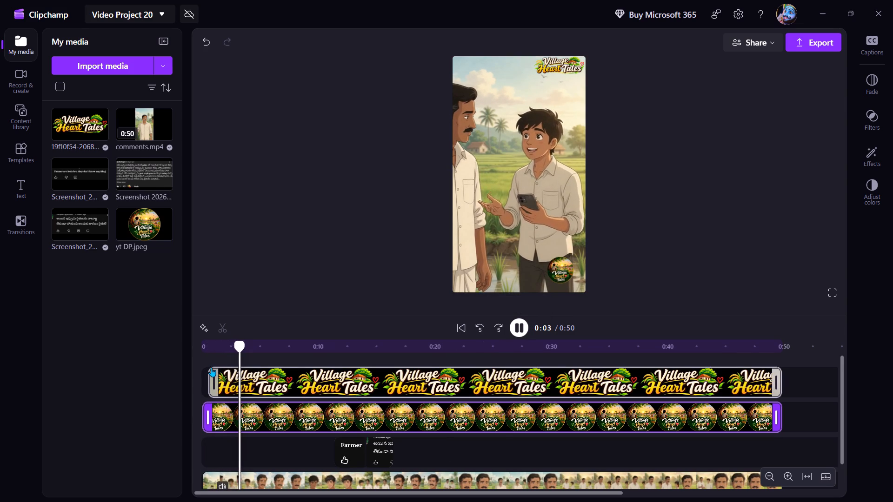
pyautogui.moveTo(214, 373); pyautogui.dragTo(208, 373)
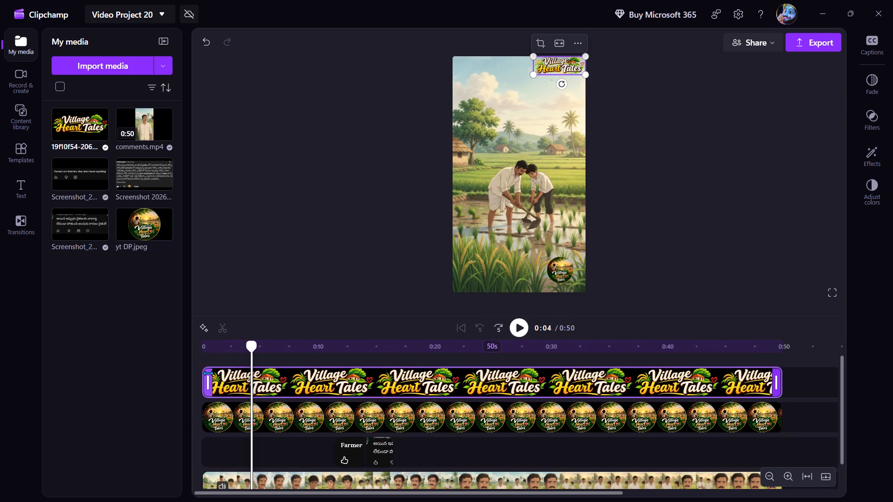
# Play and replay the video up to about 0:17, examining the two logos and the comment overlays.
pyautogui.press('space')
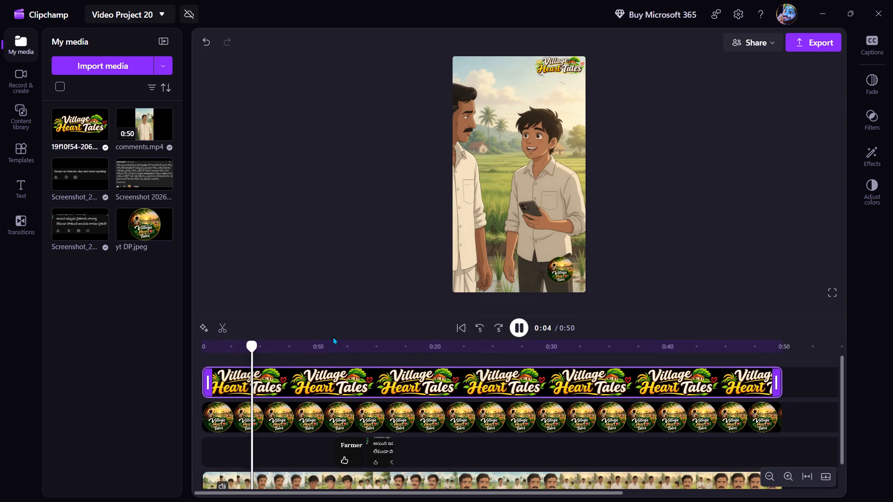
pyautogui.press('Left')
pyautogui.press('Left')
pyautogui.press('Left')
pyautogui.press('Left')
pyautogui.press('Left')
pyautogui.press('Left')
pyautogui.press('Left')
pyautogui.press('Left')
pyautogui.press('Left')
pyautogui.press('Left')
pyautogui.press('Left')
pyautogui.press('Left')
pyautogui.press('Left')
pyautogui.press('Left')
pyautogui.press('Left')
pyautogui.press('Left')
pyautogui.press('Left')
pyautogui.press('Left')
pyautogui.press('Left')
pyautogui.press('Left')
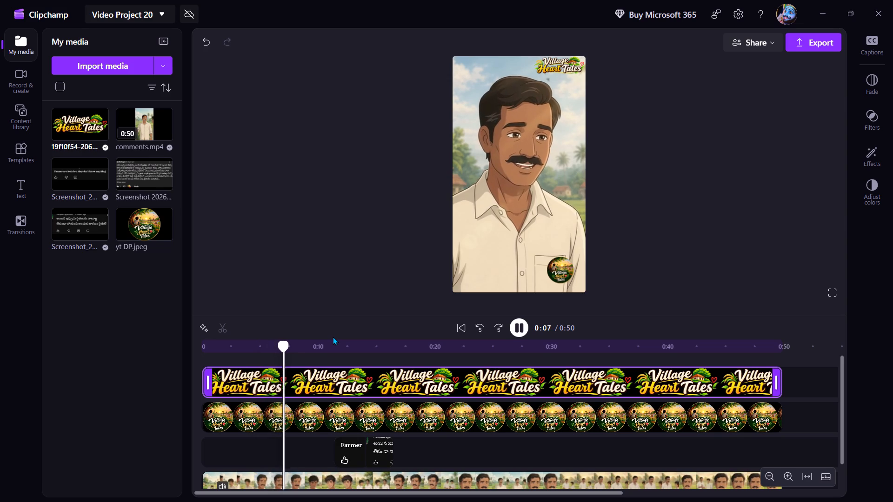
pyautogui.scroll(-1, 333, 337)
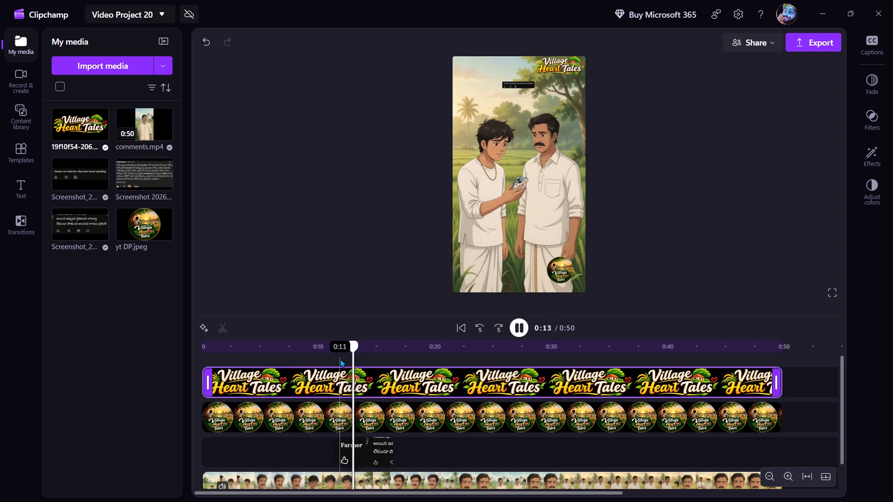
pyautogui.press('Left')
pyautogui.press('Left')
pyautogui.press('Left')
pyautogui.press('Left')
pyautogui.press('Left')
pyautogui.press('Left')
pyautogui.press('Left')
pyautogui.press('Left')
pyautogui.press('Left')
pyautogui.press('Left')
pyautogui.press('Left')
pyautogui.press('Left')
pyautogui.press('Left')
pyautogui.press('Left')
pyautogui.press('Left')
pyautogui.press('Left')
pyautogui.press('Left')
pyautogui.press('Left')
pyautogui.press('Left')
pyautogui.press('Left')
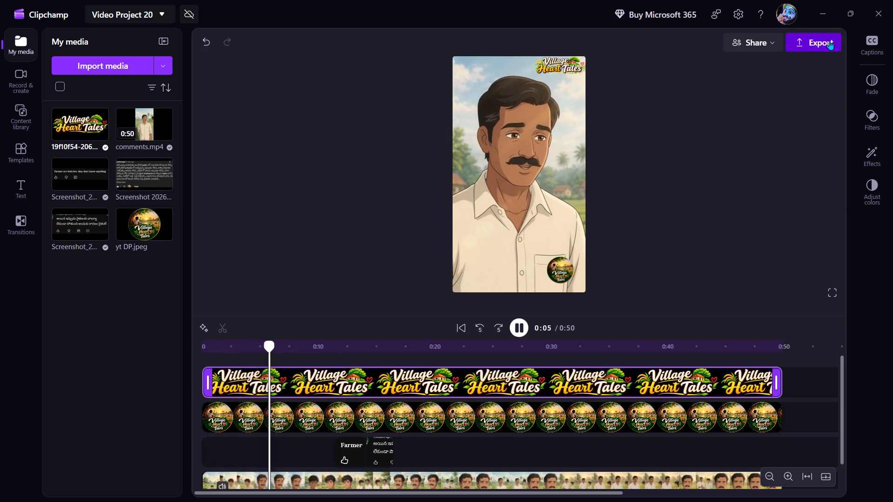
pyautogui.click(557, 273)
pyautogui.click(558, 273)
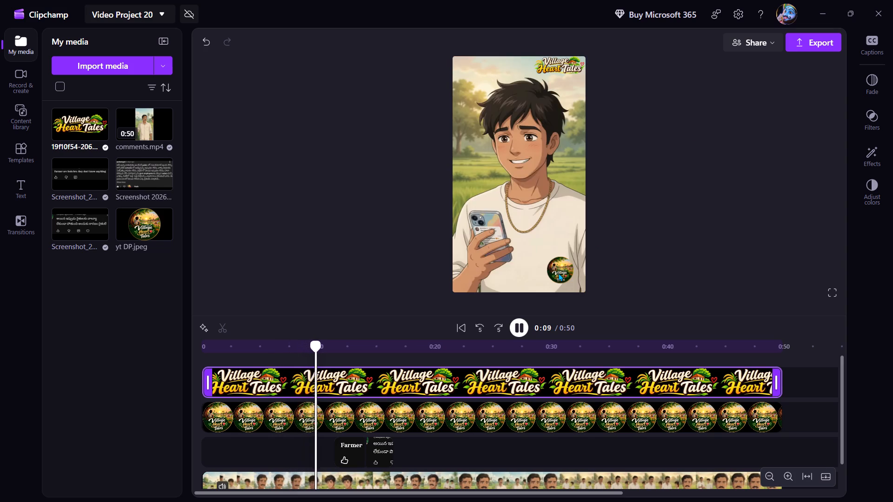
pyautogui.click(558, 273)
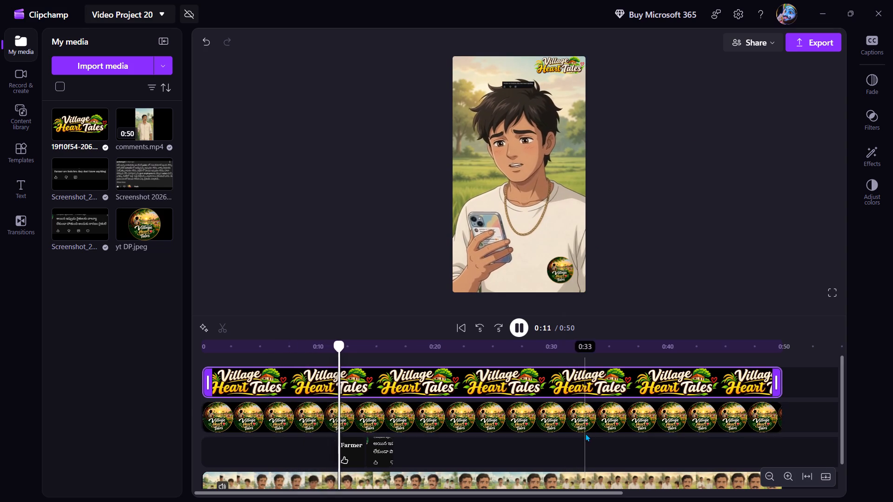
pyautogui.click(573, 416)
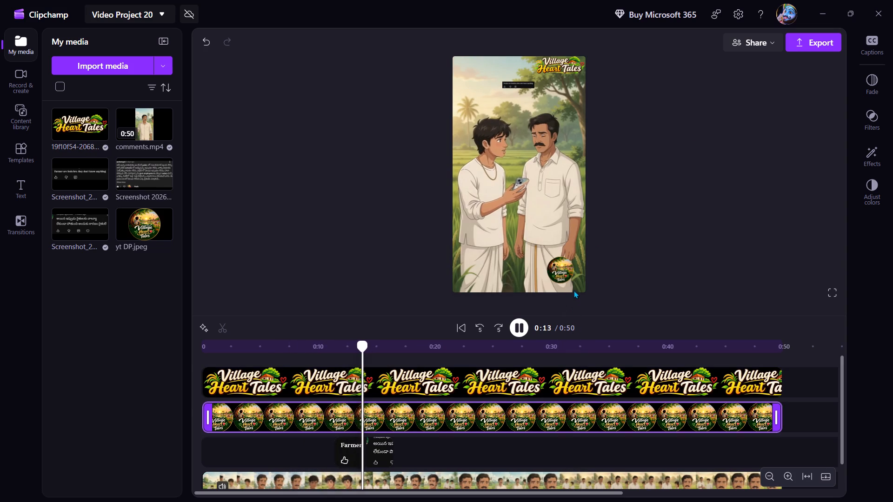
pyautogui.click(556, 272)
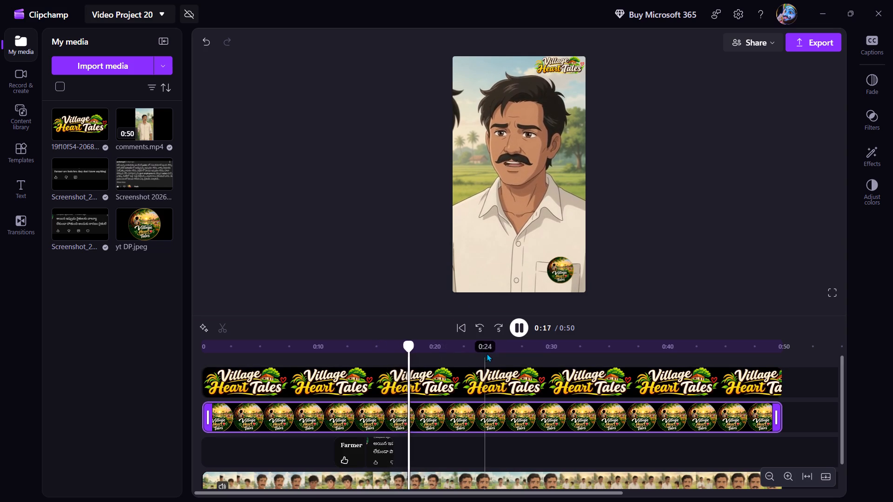
# At about 0:11, enlarge the "Farmer are fools bro" comment screenshot to span the full width of the video frame.
pyautogui.press('Left')
pyautogui.press('Left')
pyautogui.press('Left')
pyautogui.press('Left')
pyautogui.press('Left')
pyautogui.press('Left')
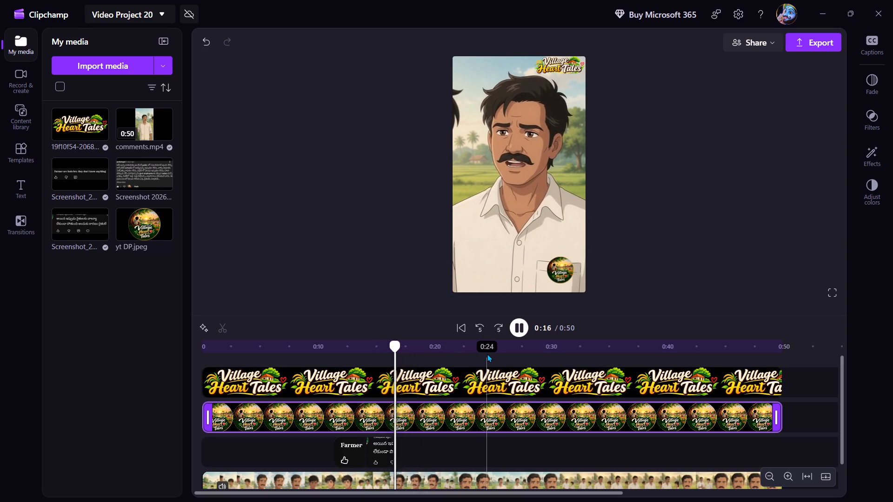
pyautogui.press('Left')
pyautogui.press('Left')
pyautogui.press('Left')
pyautogui.press('Left')
pyautogui.press('Left')
pyautogui.press('Left')
pyautogui.press('Left')
pyautogui.press('Left')
pyautogui.press('Left')
pyautogui.press('Left')
pyautogui.press('Left')
pyautogui.press('Left')
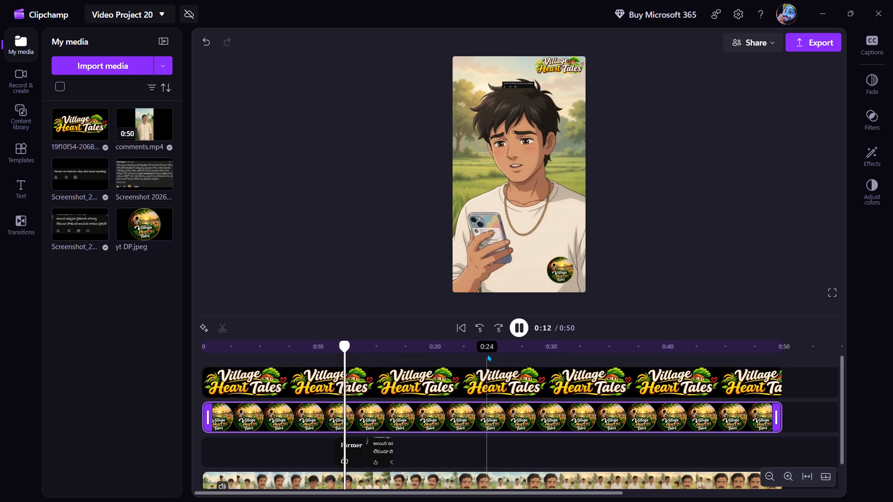
pyautogui.press('Left')
pyautogui.press('Left')
pyautogui.press('Left')
pyautogui.press('space')
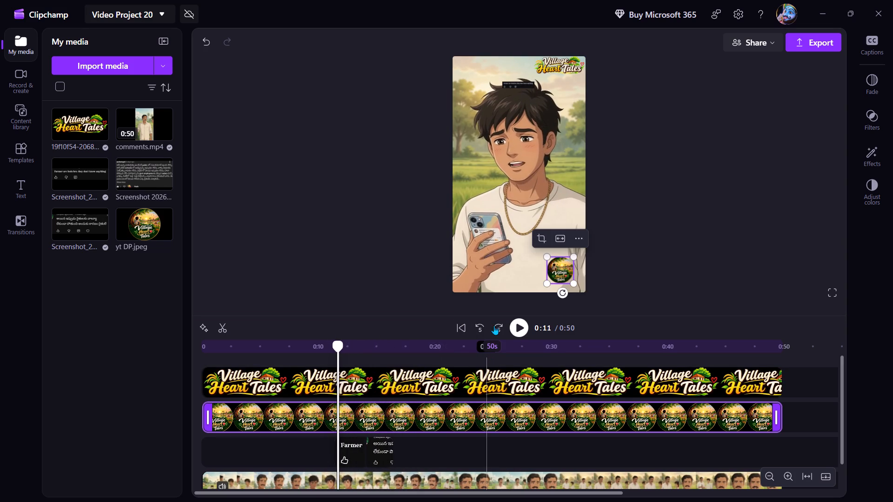
pyautogui.click(518, 83)
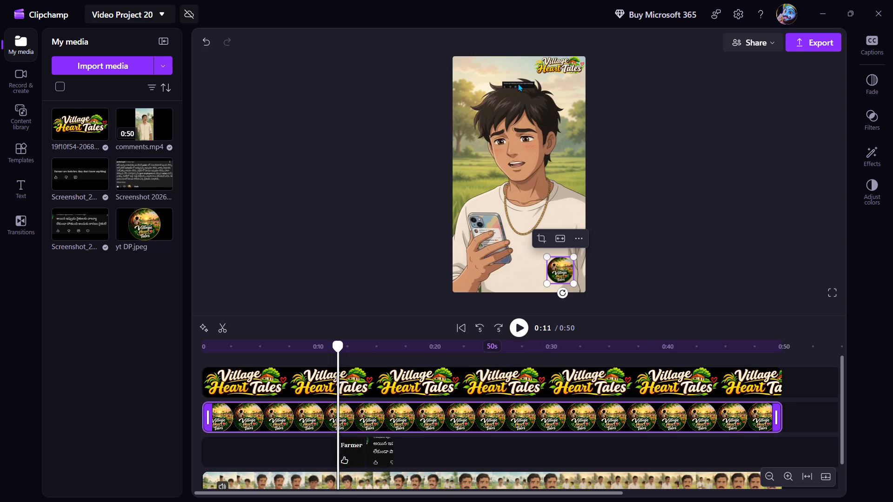
pyautogui.moveTo(530, 87); pyautogui.dragTo(577, 106)
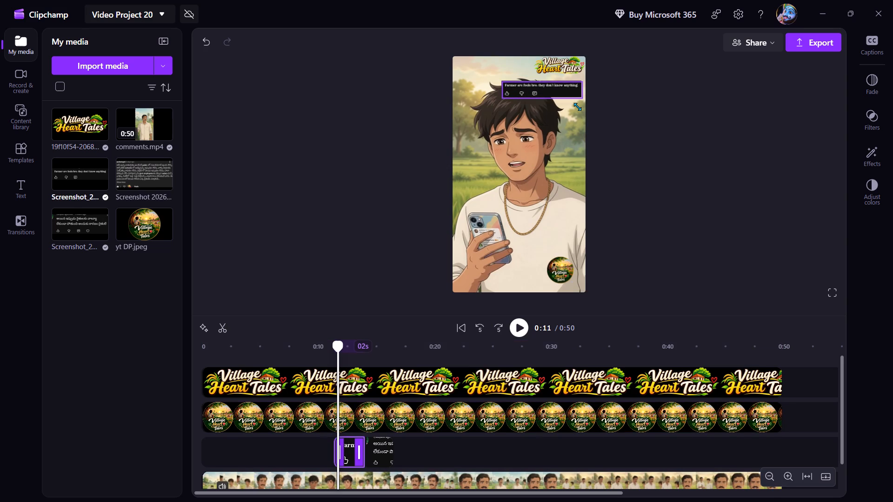
pyautogui.moveTo(577, 106); pyautogui.dragTo(581, 113)
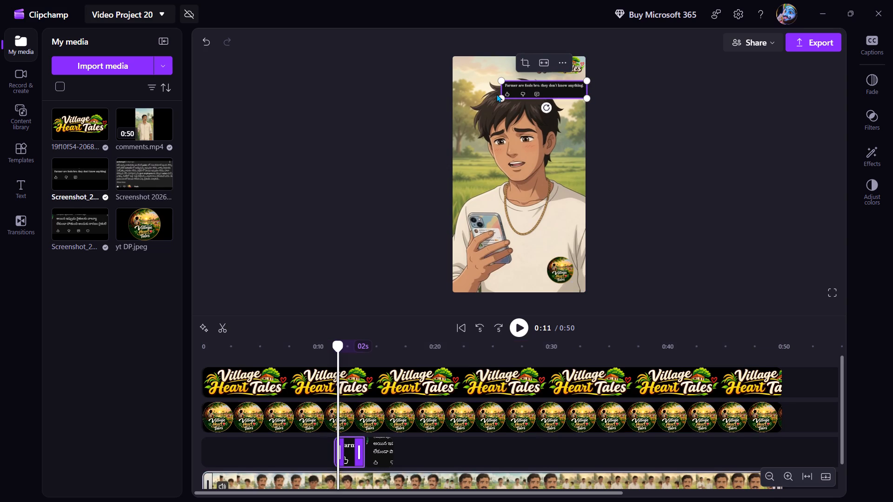
pyautogui.moveTo(500, 95); pyautogui.dragTo(459, 95)
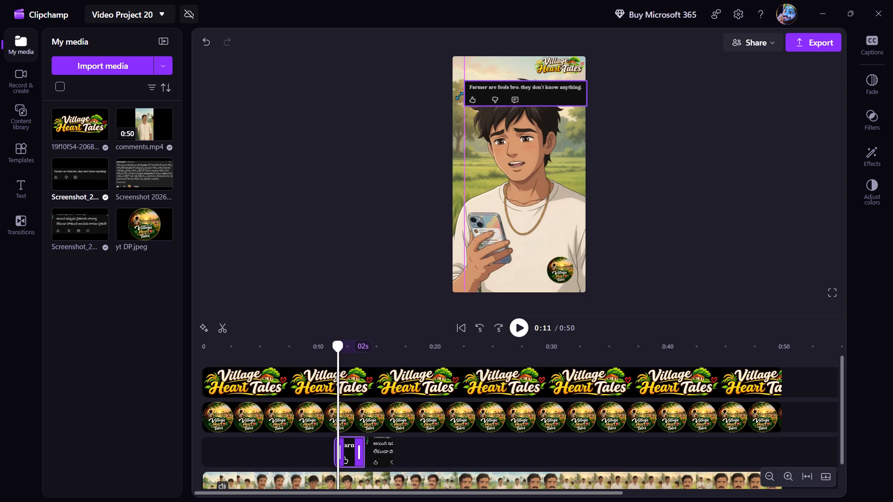
pyautogui.moveTo(459, 95); pyautogui.dragTo(449, 100)
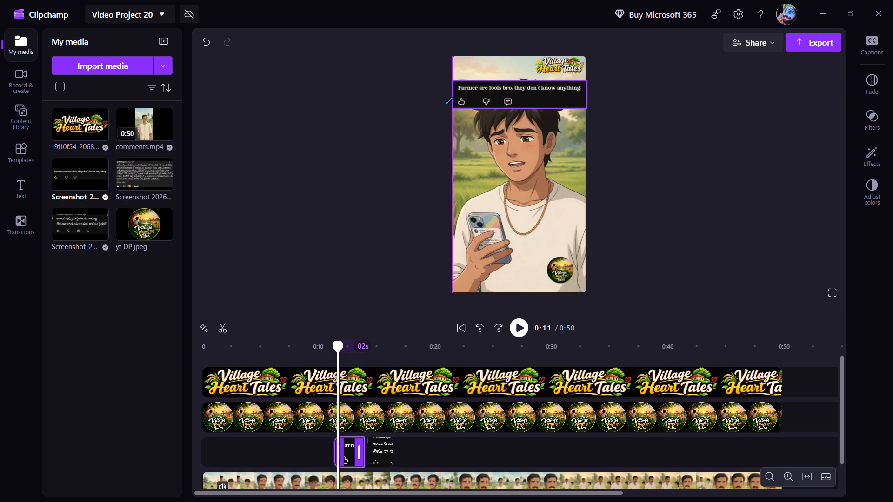
pyautogui.moveTo(449, 100); pyautogui.dragTo(459, 111)
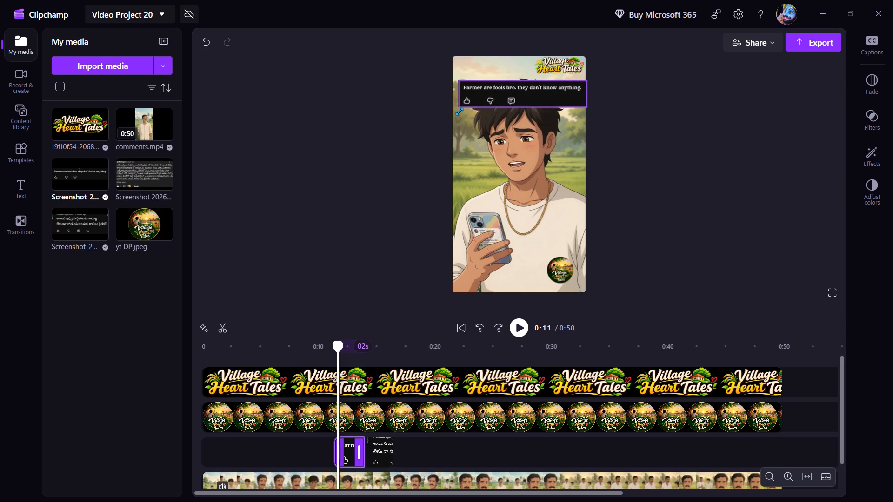
pyautogui.moveTo(459, 111); pyautogui.dragTo(452, 111)
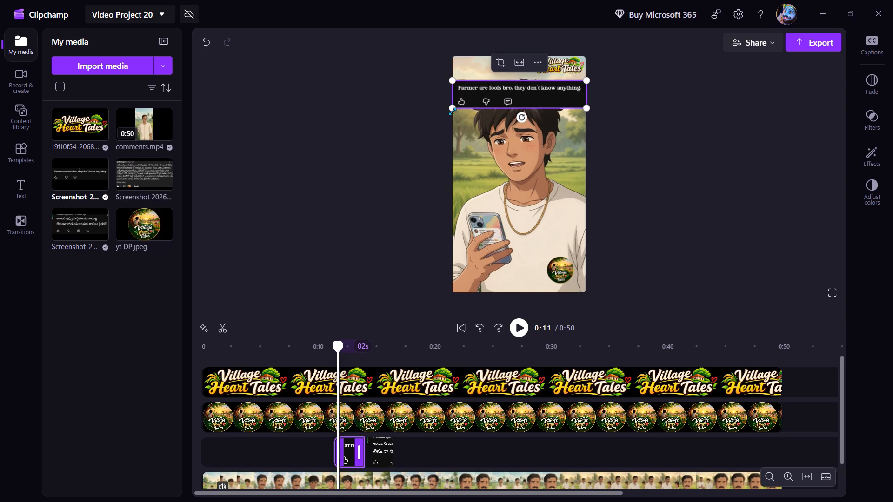
# Play the enlarged comment section and pause at about 0:14, on the second comment screenshot.
pyautogui.press('space')
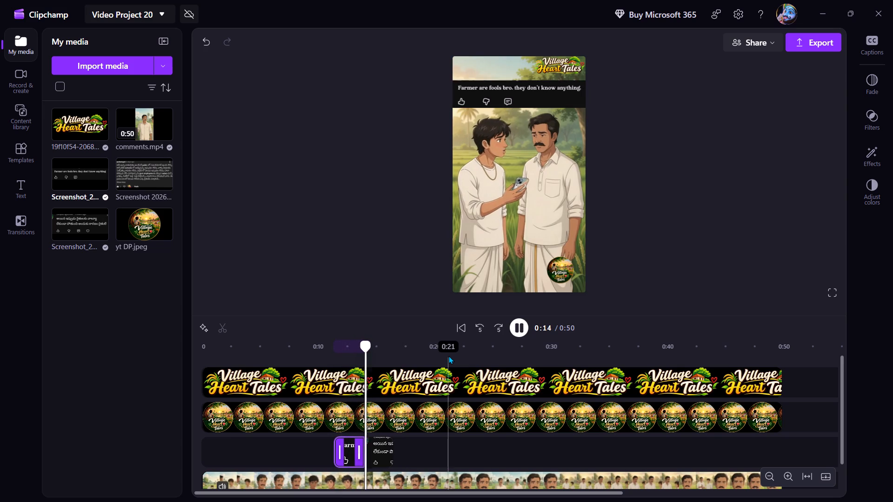
pyautogui.press('space')
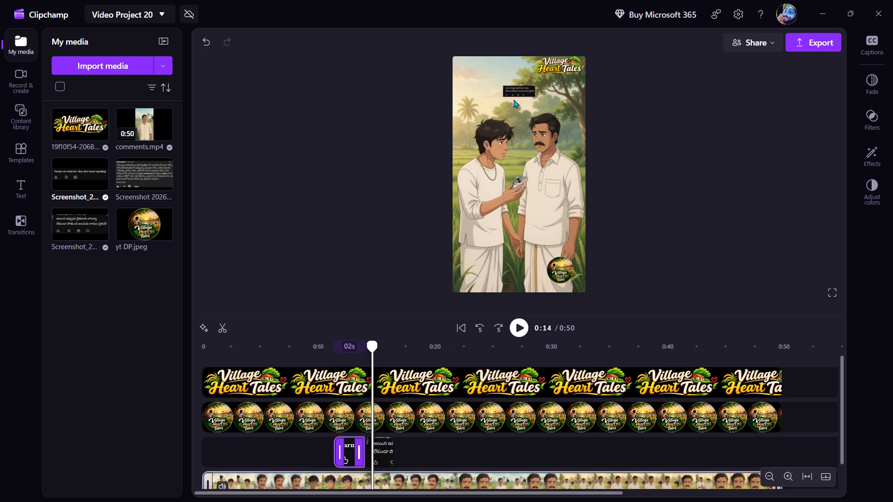
# At about 0:14, enlarge the second comment screenshot to the frame's full width and place it near the top, against the lettering logo's lower edge.
pyautogui.click(517, 91)
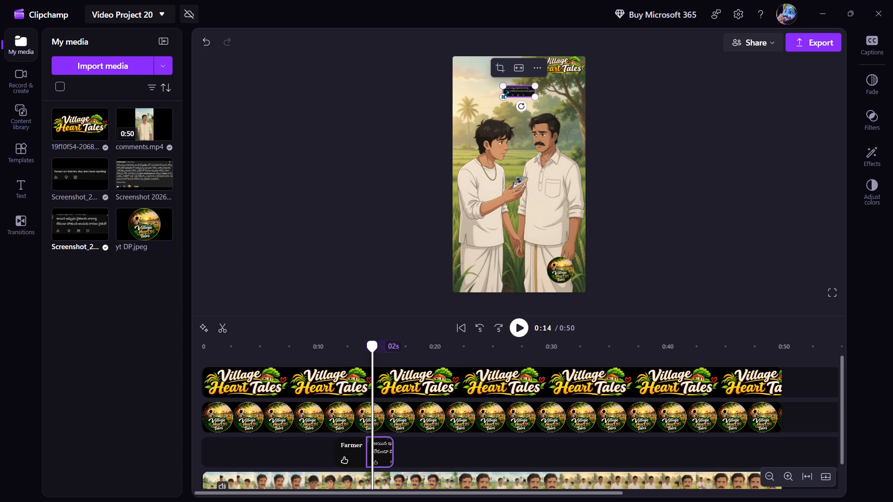
pyautogui.moveTo(505, 94); pyautogui.dragTo(455, 119)
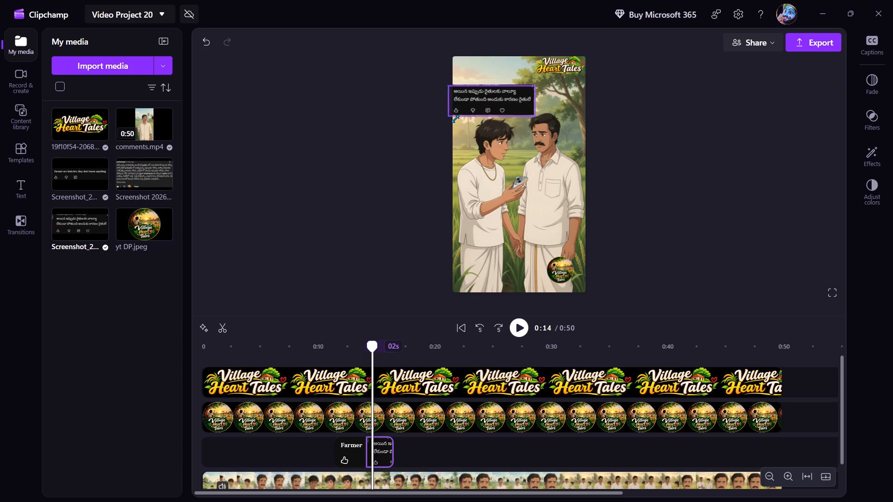
pyautogui.moveTo(455, 119); pyautogui.dragTo(459, 119)
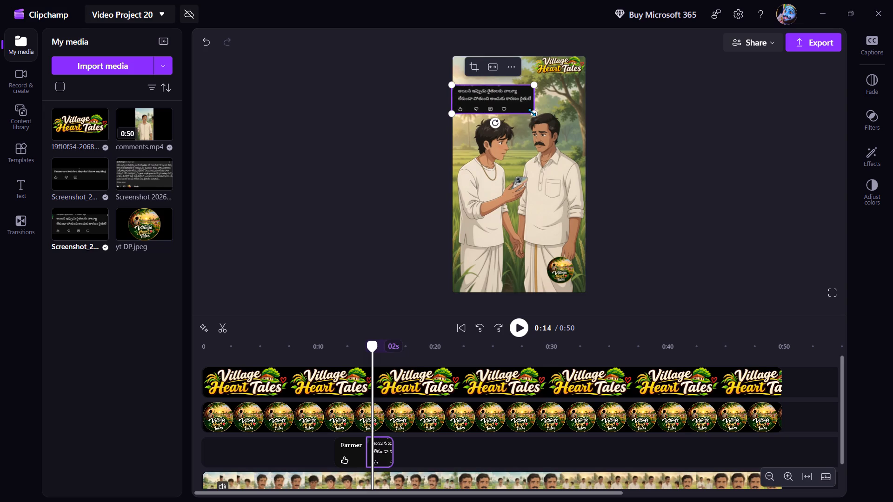
pyautogui.moveTo(532, 112); pyautogui.dragTo(587, 117)
pyautogui.moveTo(513, 107); pyautogui.dragTo(513, 90)
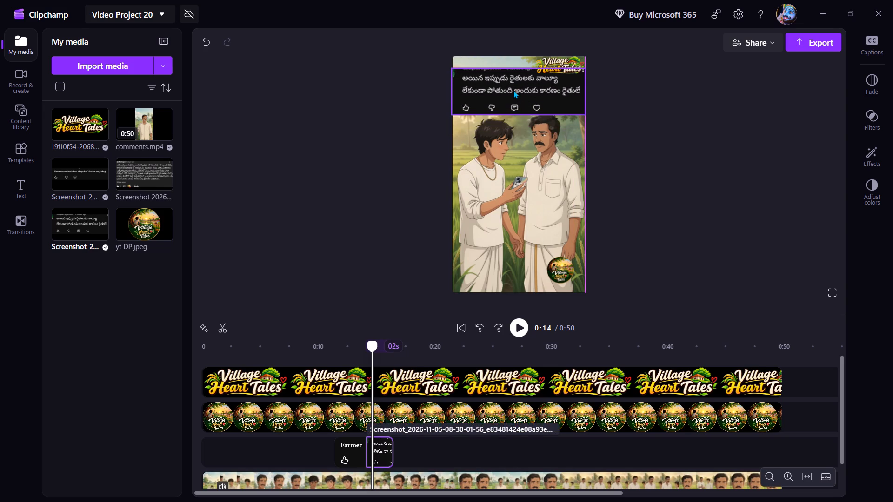
pyautogui.moveTo(513, 90); pyautogui.dragTo(513, 96)
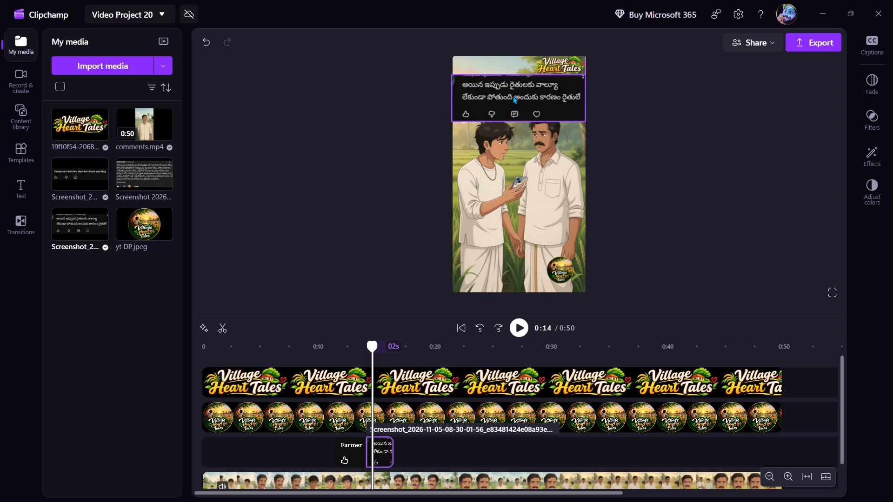
pyautogui.moveTo(513, 96); pyautogui.dragTo(513, 91)
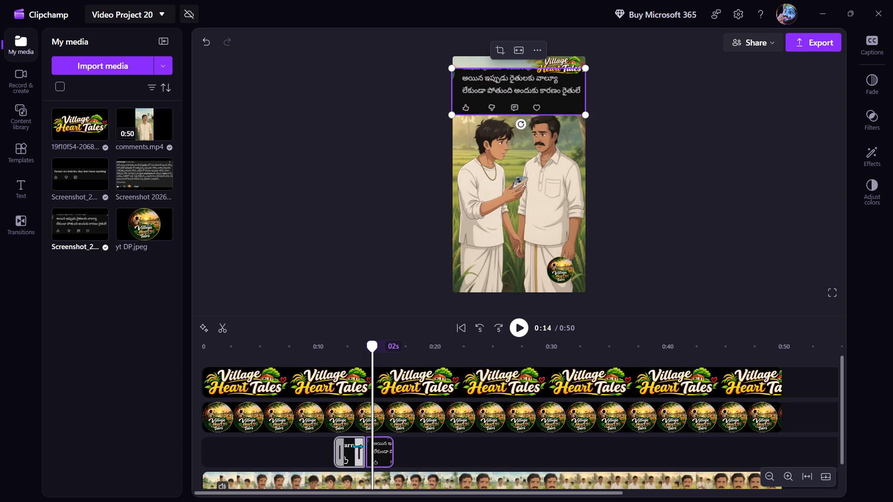
# Trim the end of the "Farmer" comment clip back to about 0:13 on the timeline.
pyautogui.moveTo(357, 446); pyautogui.dragTo(348, 446)
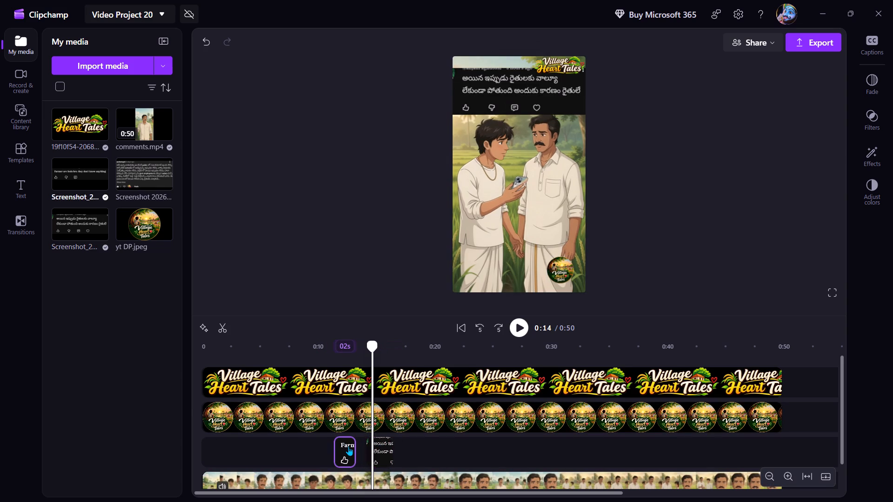
# Move the second comment clip earlier so it directly follows the first, and trim its end to about 0:15.
pyautogui.click(378, 451)
pyautogui.moveTo(378, 451); pyautogui.dragTo(376, 451)
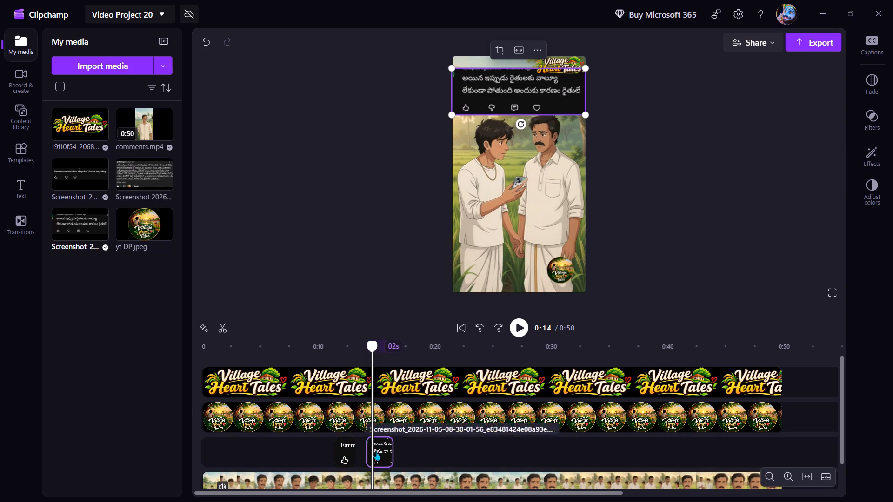
pyautogui.moveTo(376, 451); pyautogui.dragTo(369, 451)
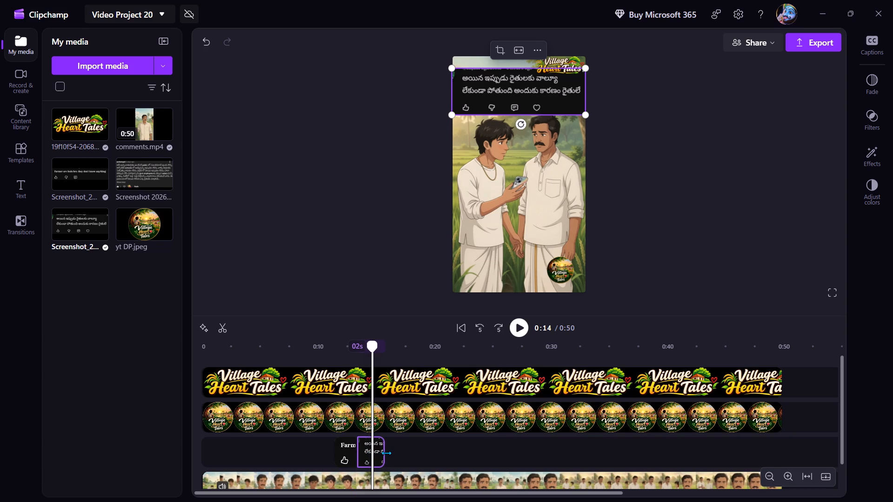
pyautogui.moveTo(386, 453); pyautogui.dragTo(381, 453)
# Return to the beginning of the timeline and play the video to check the adjusted comment screenshots.
pyautogui.press('Left')
pyautogui.press('Left')
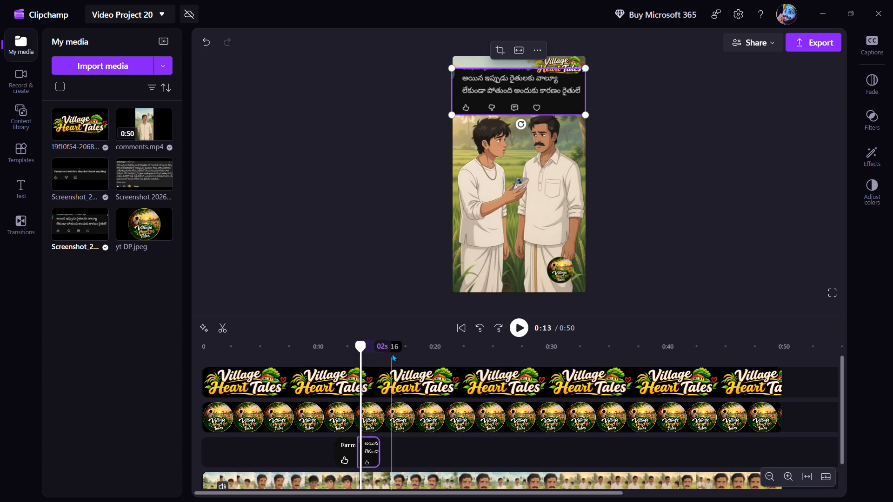
pyautogui.press('Left')
pyautogui.press('Left')
pyautogui.press('Left')
pyautogui.press('Left')
pyautogui.press('Left')
pyautogui.press('Left')
pyautogui.press('Left')
pyautogui.press('Left')
pyautogui.press('Left')
pyautogui.press('Left')
pyautogui.press('Left')
pyautogui.press('Left')
pyautogui.press('Left')
pyautogui.press('Left')
pyautogui.press('Left')
pyautogui.press('Left')
pyautogui.press('Left')
pyautogui.press('Left')
pyautogui.press('Left')
pyautogui.press('Left')
pyautogui.press('Left')
pyautogui.press('Left')
pyautogui.press('Left')
pyautogui.press('Left')
pyautogui.press('Left')
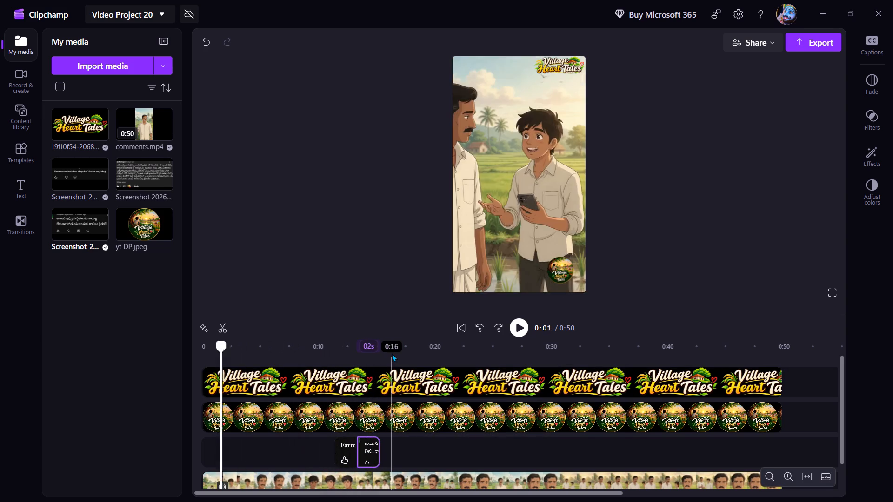
pyautogui.press('space')
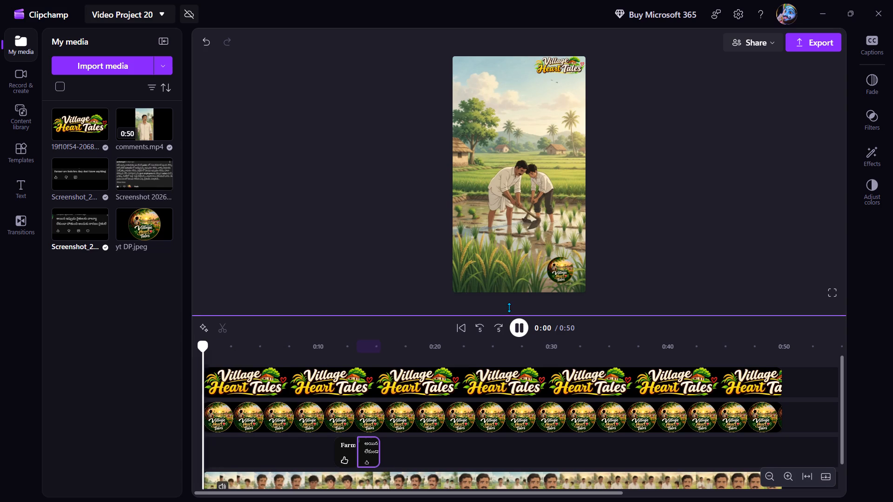